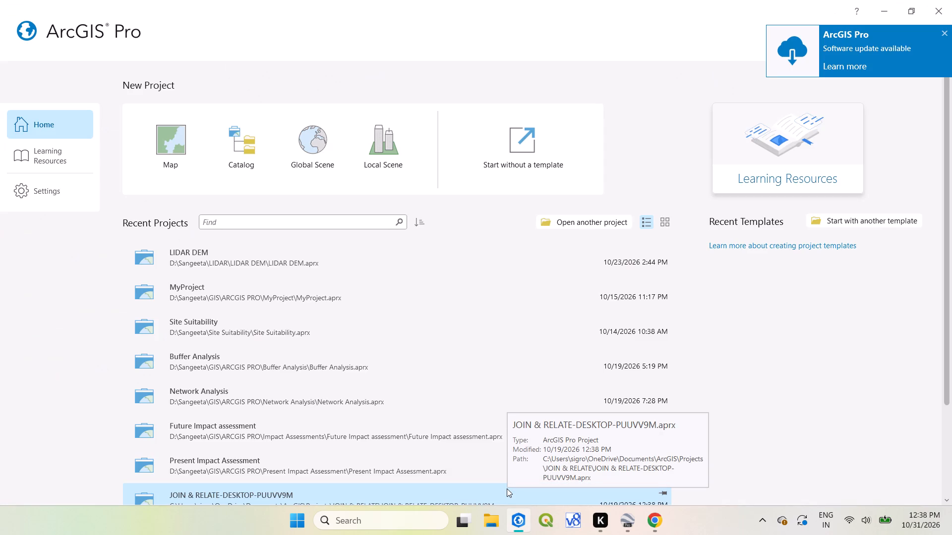
# Open the recent project LIDAR DEM.
pyautogui.doubleClick(240, 262)
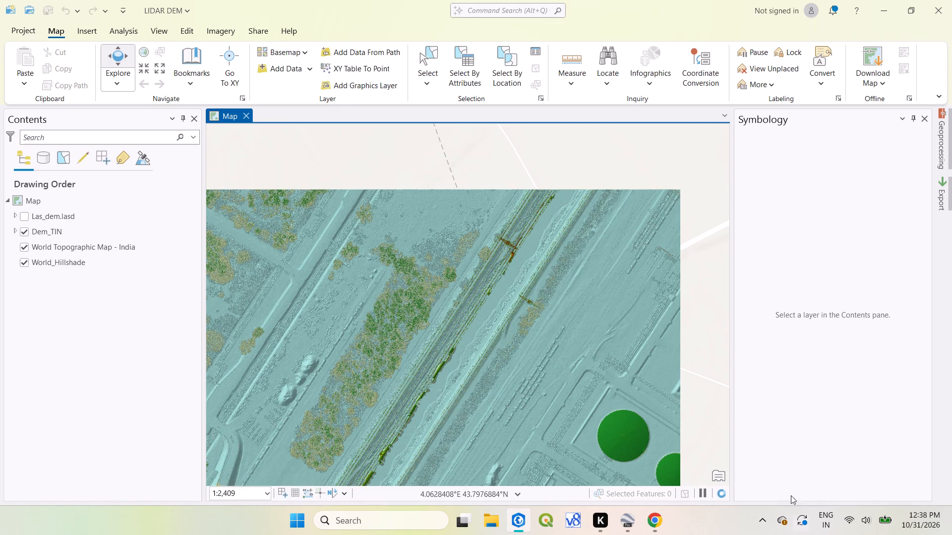
# Turn off the visibility of the Dem_TIN layer.
pyautogui.click(25, 229)
# Start adding data to the map and browse to the folder D:\Sangeeta\SHP\India's states shp of districts.
pyautogui.rightClick(39, 201)
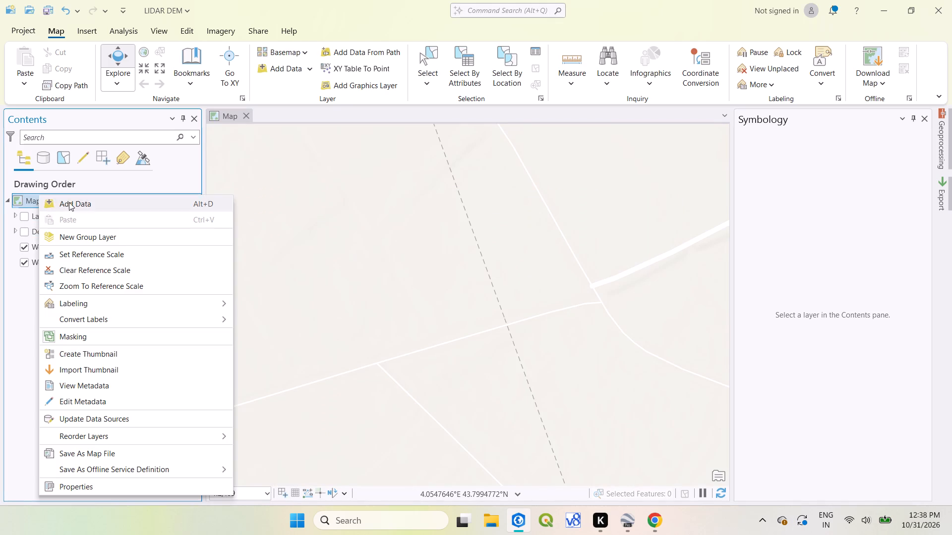
pyautogui.click(69, 202)
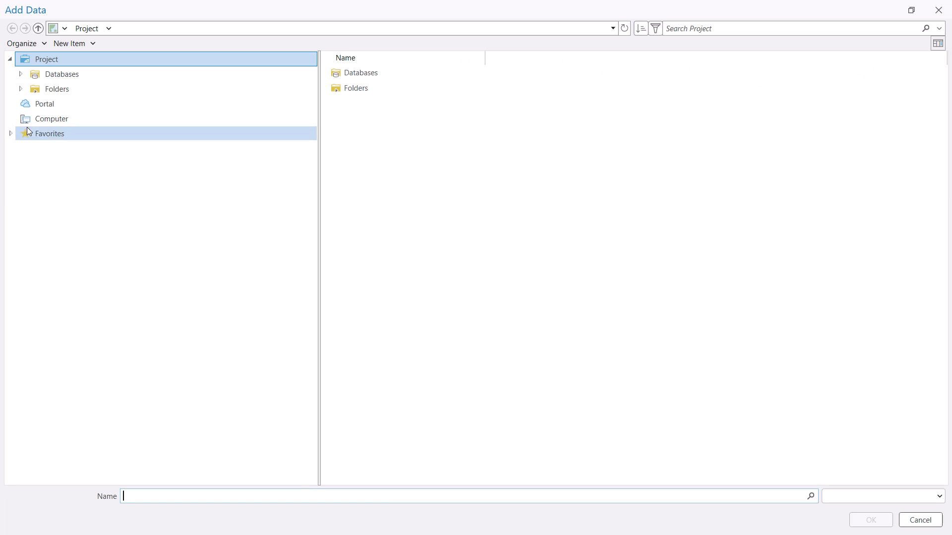
pyautogui.click(33, 119)
pyautogui.doubleClick(35, 119)
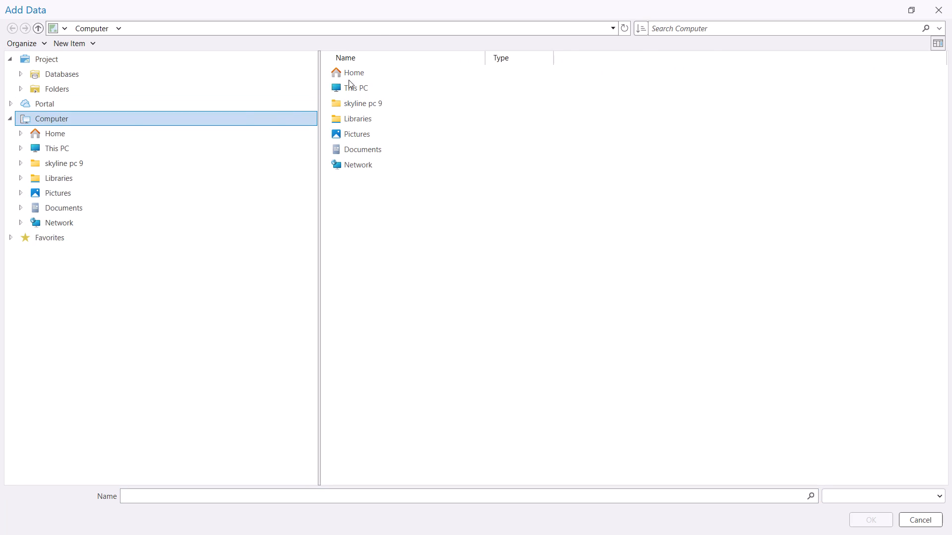
pyautogui.click(92, 236)
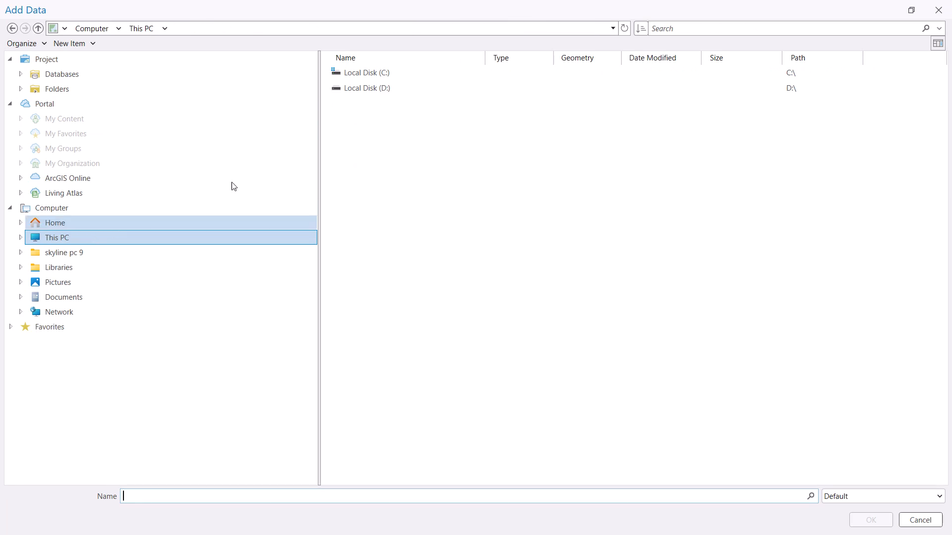
pyautogui.click(390, 87)
pyautogui.doubleClick(391, 87)
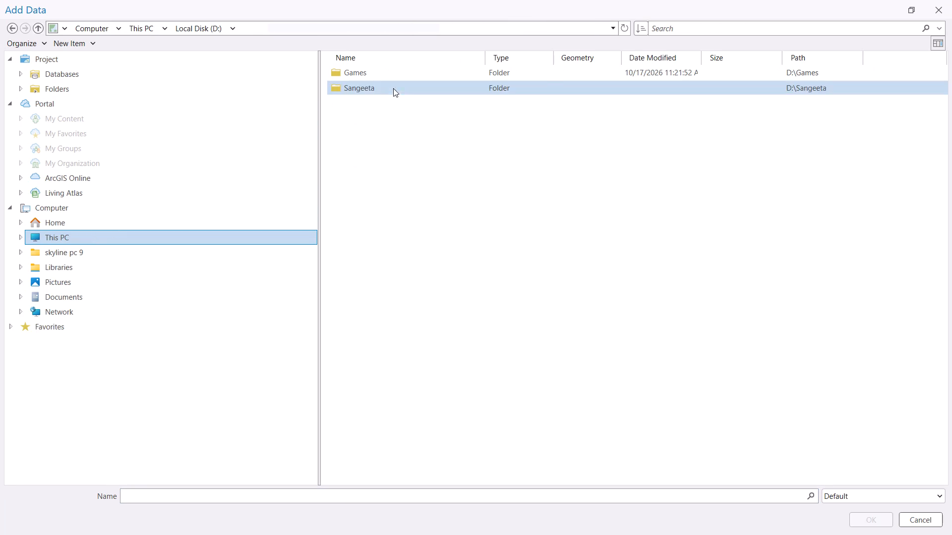
pyautogui.doubleClick(397, 92)
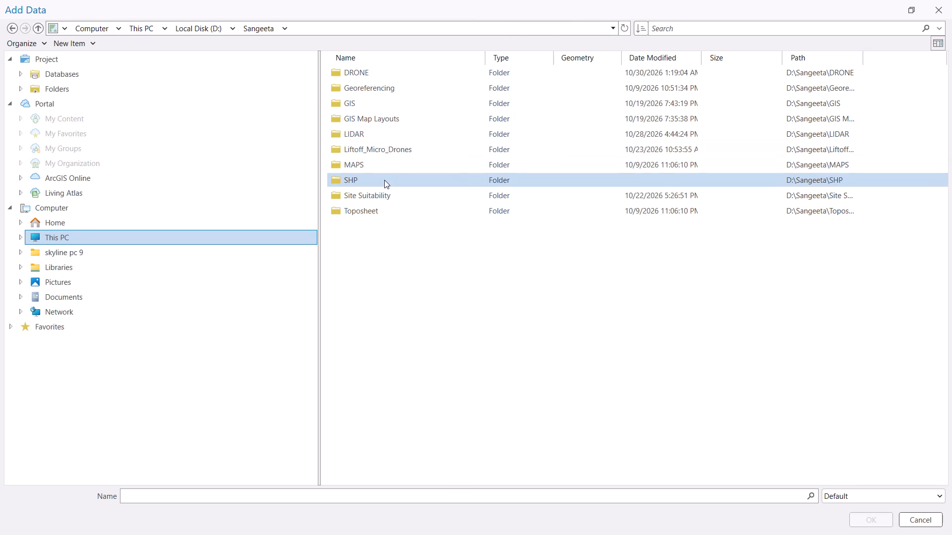
pyautogui.click(384, 179)
pyautogui.doubleClick(389, 179)
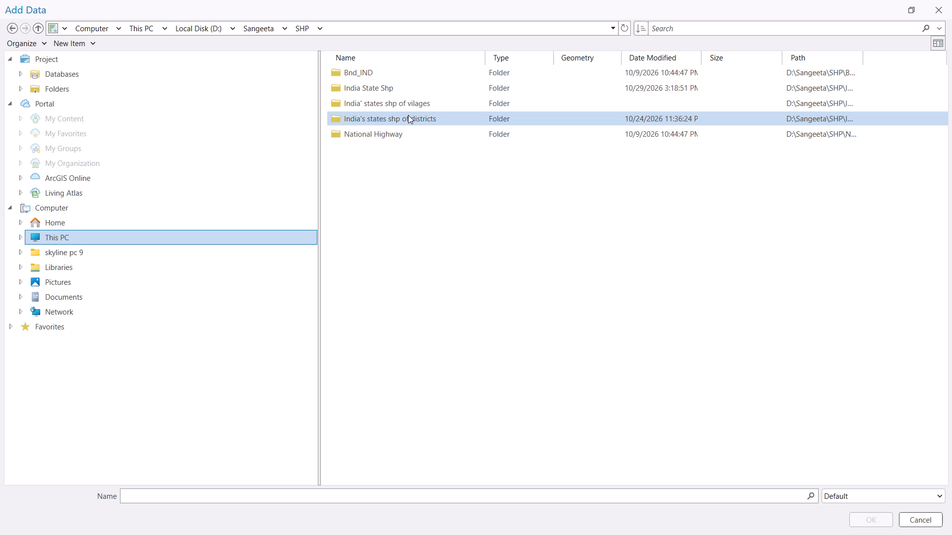
pyautogui.doubleClick(408, 115)
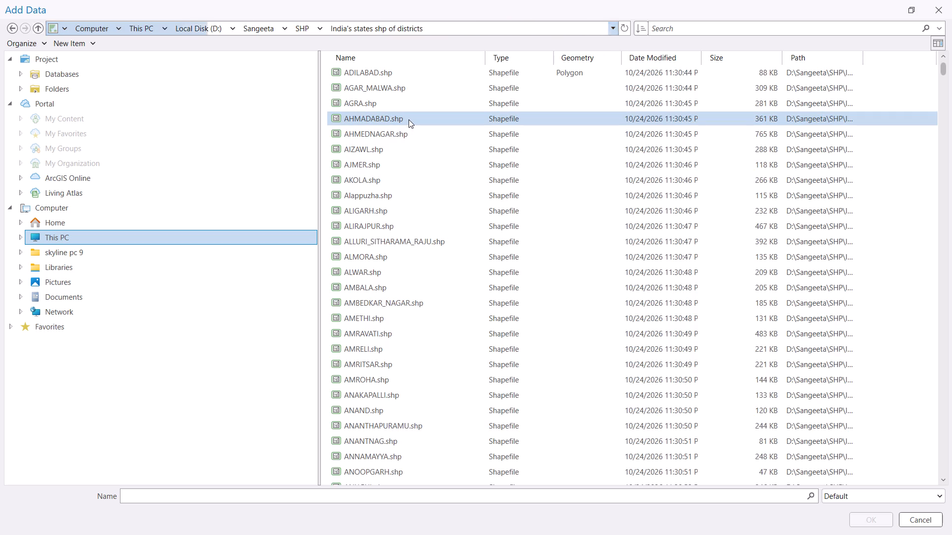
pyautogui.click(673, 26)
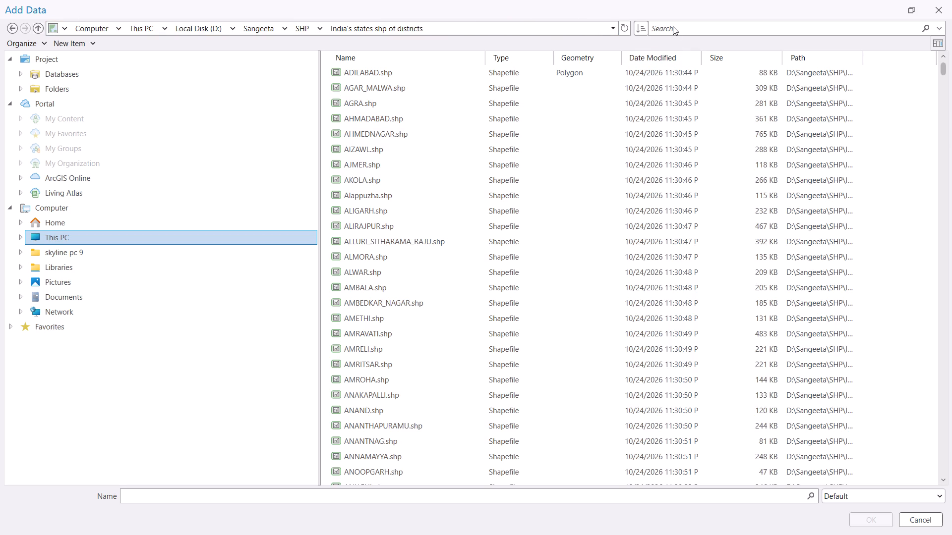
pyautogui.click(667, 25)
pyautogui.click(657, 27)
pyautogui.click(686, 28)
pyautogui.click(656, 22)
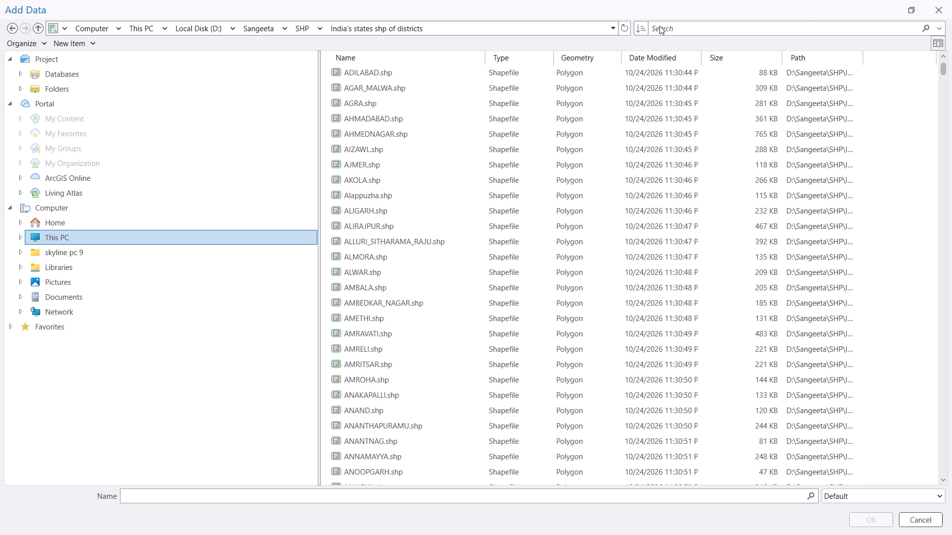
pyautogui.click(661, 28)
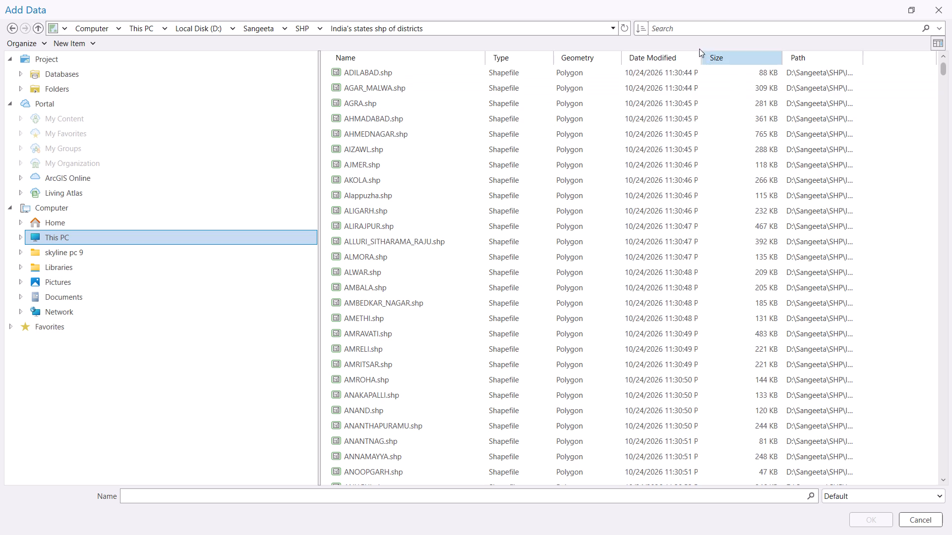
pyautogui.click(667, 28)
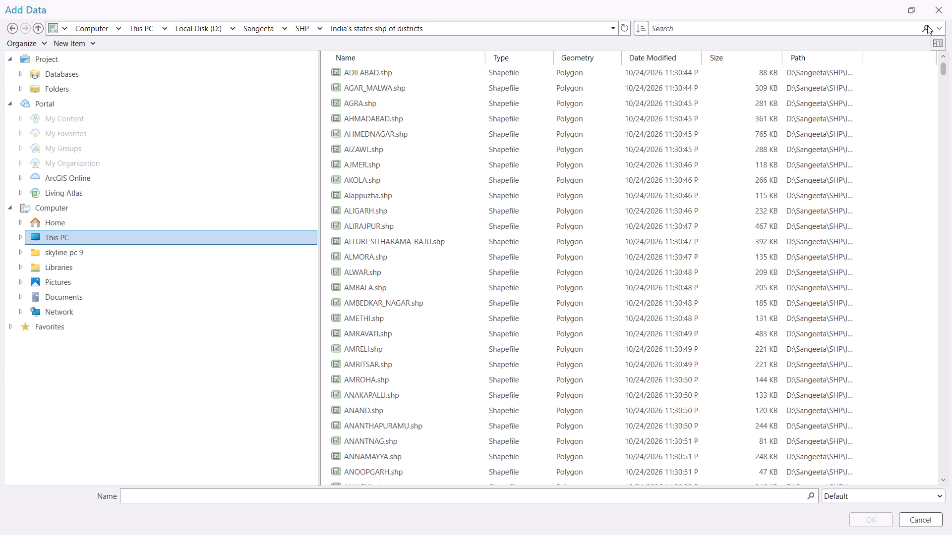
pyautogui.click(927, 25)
# Find the CHARKI_DADRI.shp district shapefile in the folder and add it to the map.
pyautogui.moveTo(940, 69); pyautogui.dragTo(831, 255)
pyautogui.scroll(-5, 604, 290)
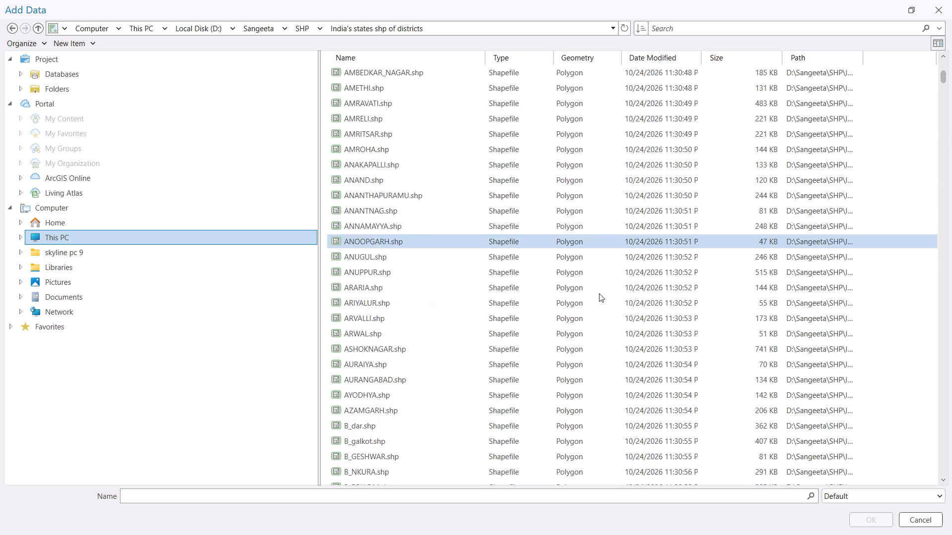
pyautogui.scroll(-4, 600, 292)
pyautogui.scroll(-20, 600, 293)
pyautogui.scroll(-7, 600, 293)
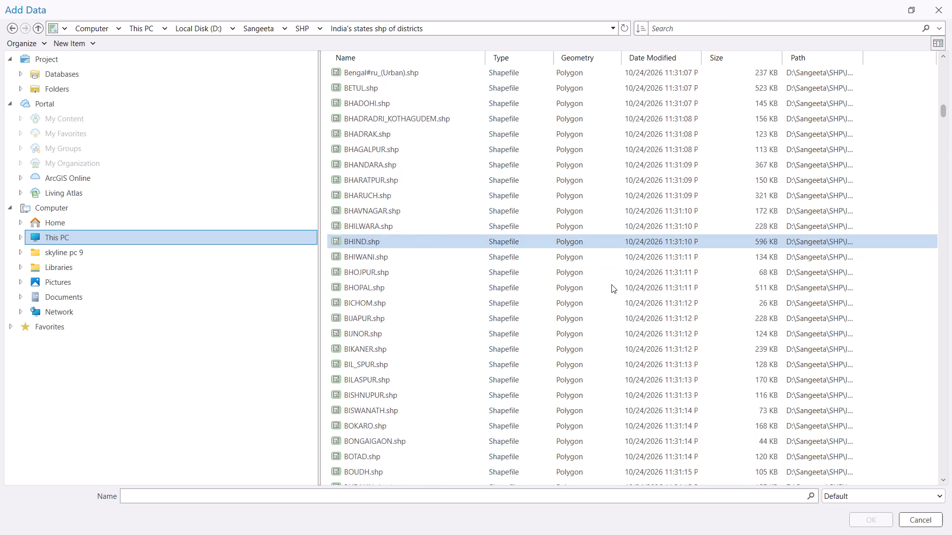
pyautogui.scroll(-17, 611, 284)
pyautogui.scroll(3, 608, 270)
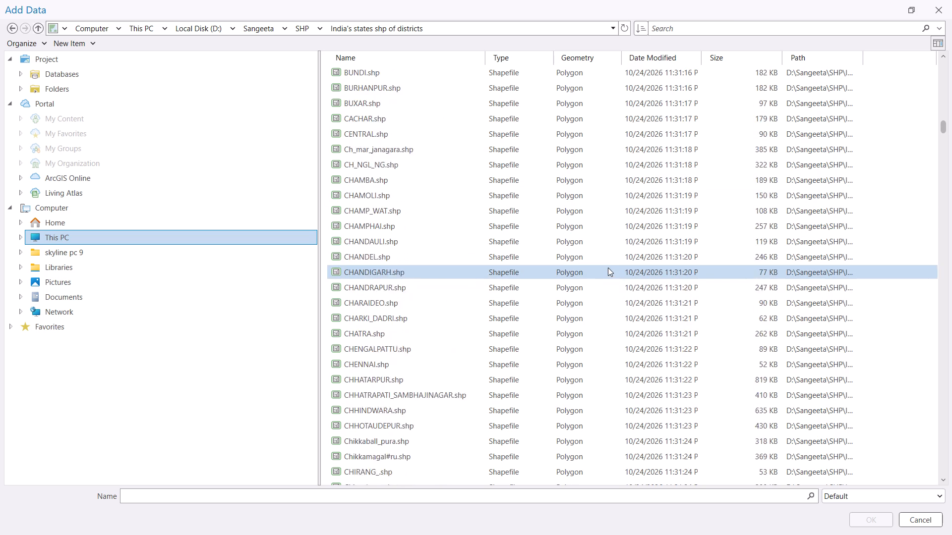
pyautogui.scroll(1, 608, 267)
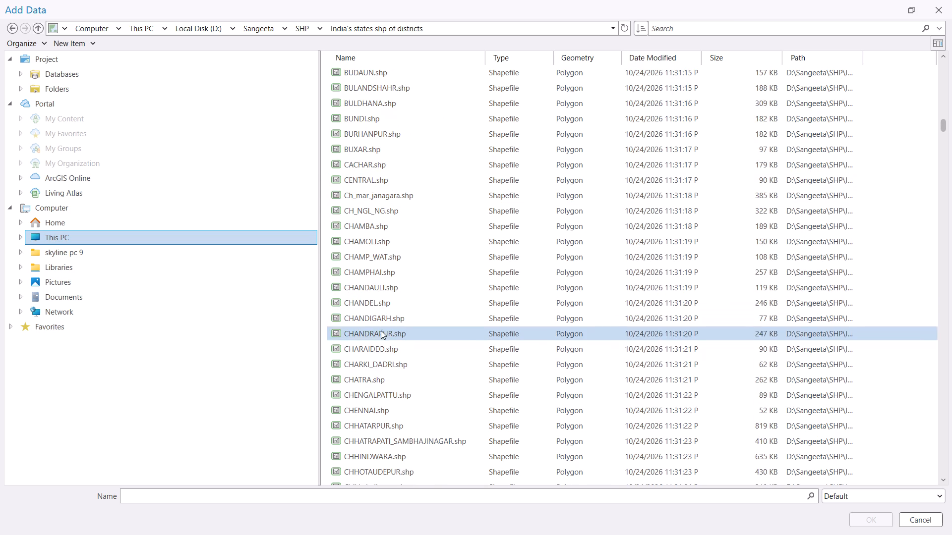
pyautogui.click(443, 364)
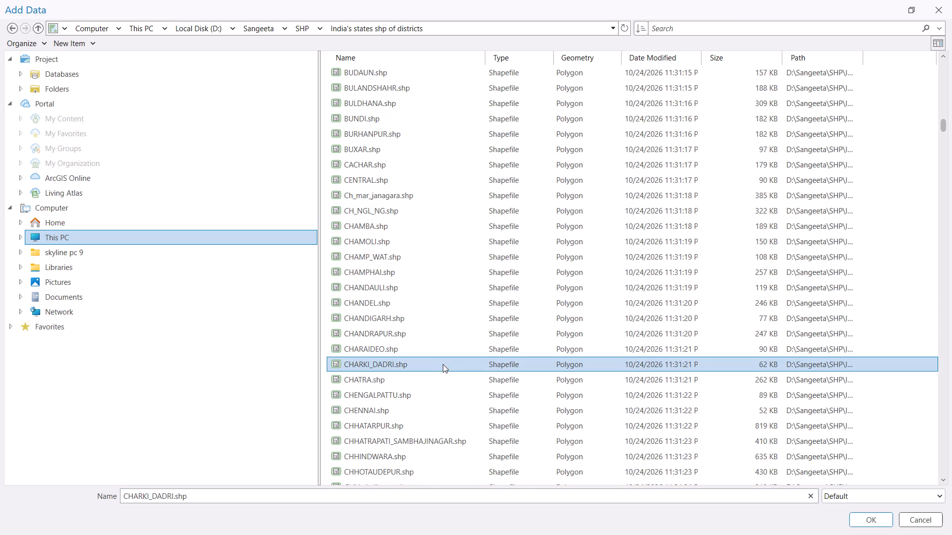
pyautogui.click(871, 516)
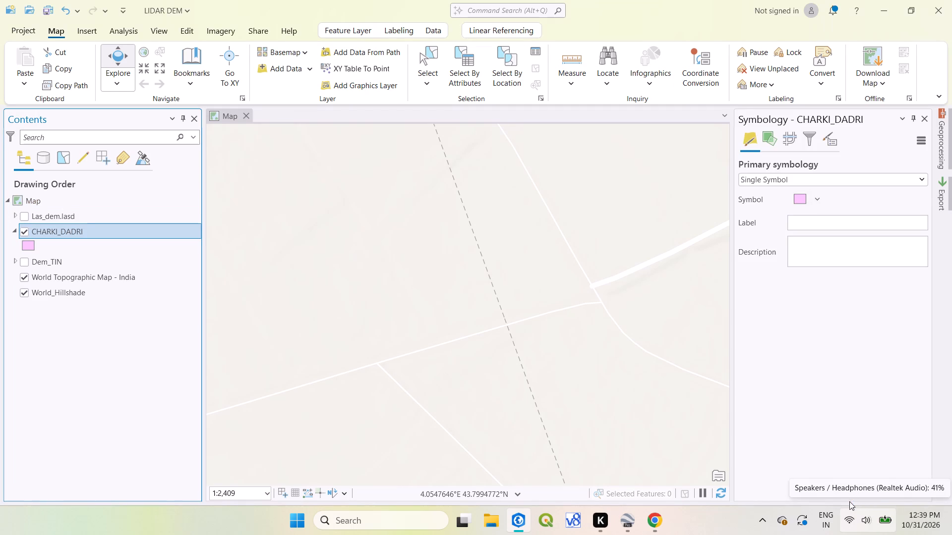
# Zoom to the extent of the CHARKI_DADRI layer and view the district with its surroundings.
pyautogui.rightClick(152, 234)
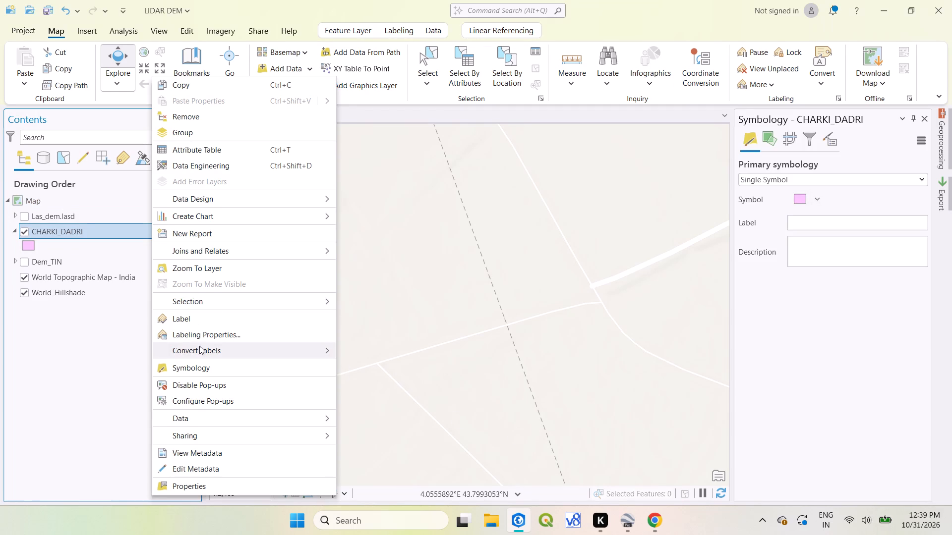
pyautogui.click(221, 269)
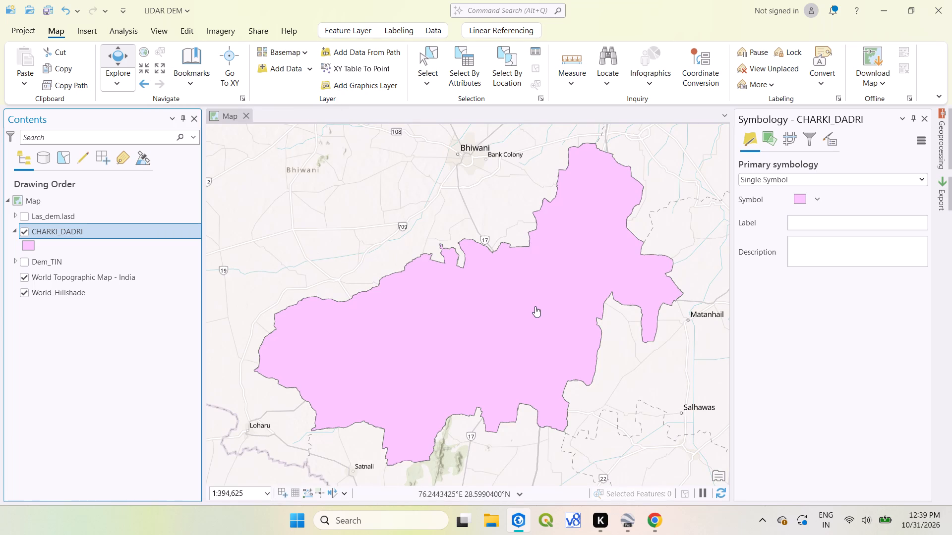
pyautogui.scroll(-3, 535, 307)
pyautogui.scroll(4, 535, 307)
pyautogui.scroll(-2, 534, 308)
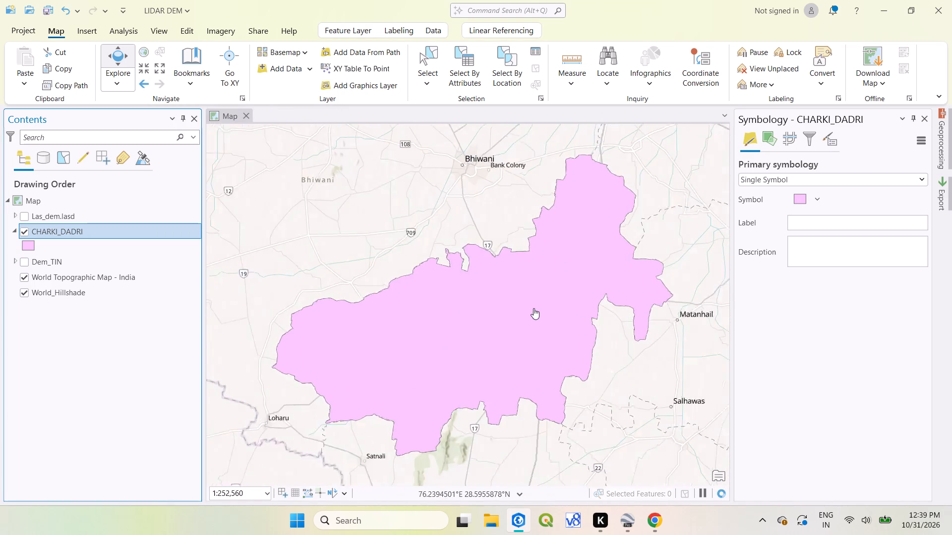
pyautogui.moveTo(518, 326); pyautogui.dragTo(531, 310)
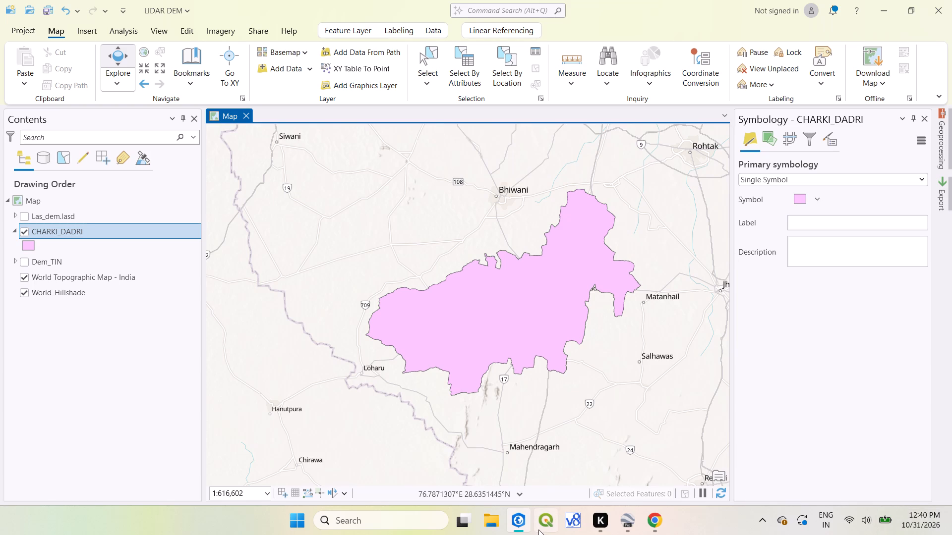
# Search the computer for GLOBAL and launch Global Mapper 26.0 64-bit.
pyautogui.click(415, 521)
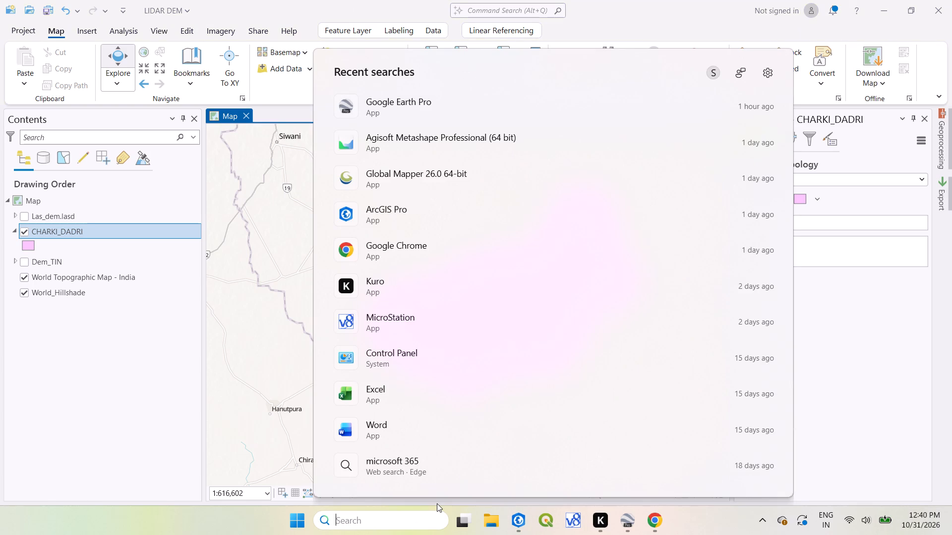
pyautogui.write('GLOBAL')
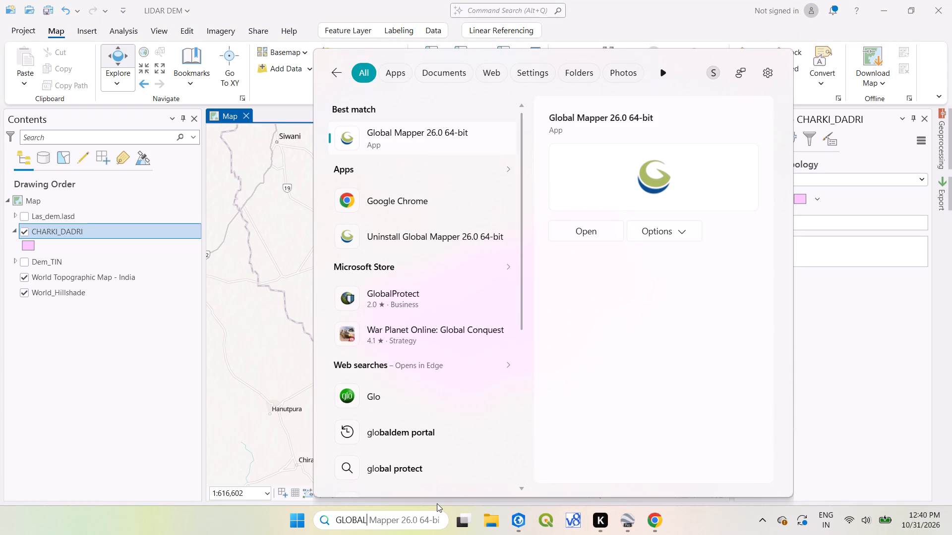
pyautogui.click(599, 232)
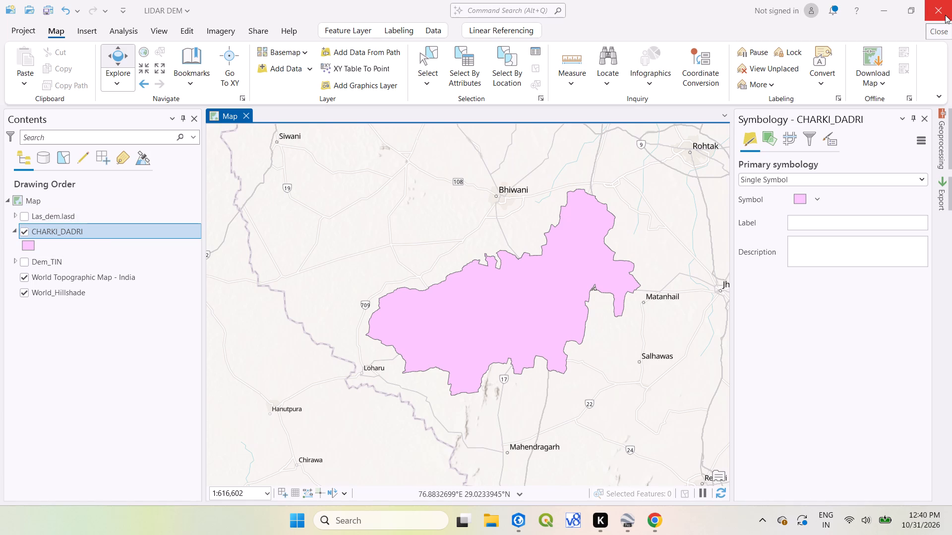
# Start opening data files and browse to the folder D:\Sangeeta\SHP\India's states shp of districts.
pyautogui.click(534, 291)
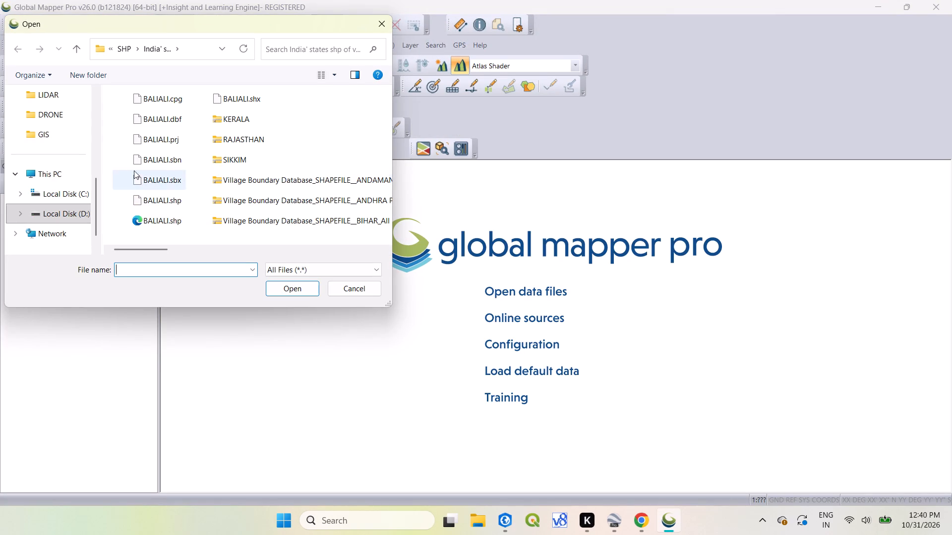
pyautogui.click(62, 214)
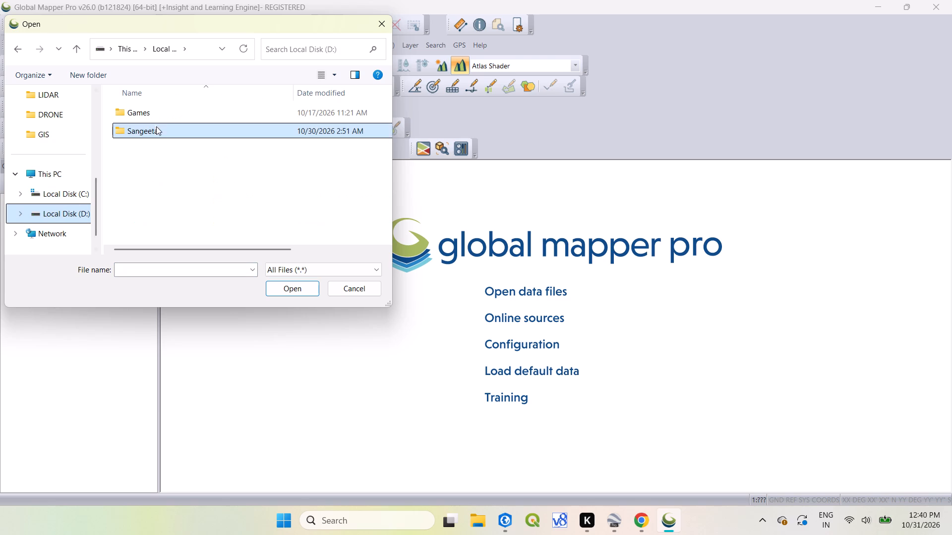
pyautogui.doubleClick(154, 130)
pyautogui.click(139, 239)
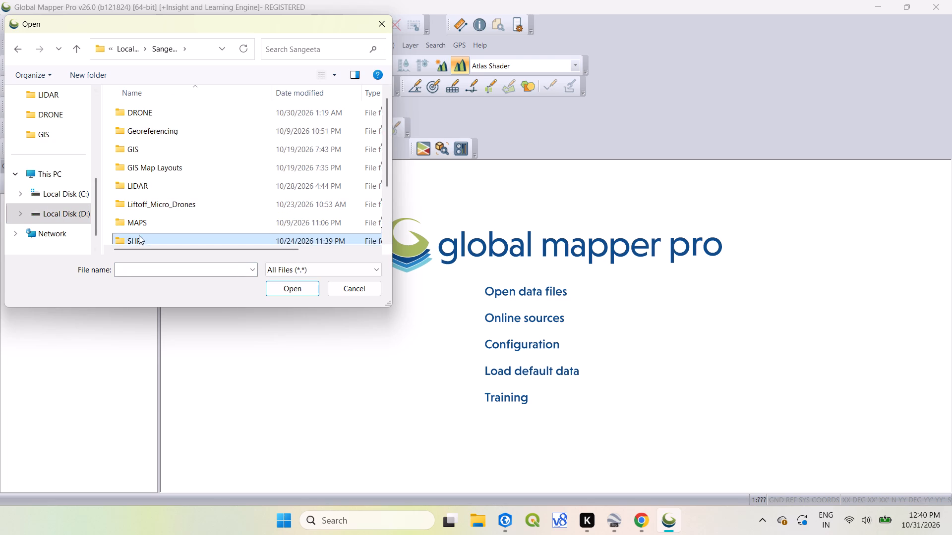
pyautogui.click(139, 235)
pyautogui.doubleClick(182, 240)
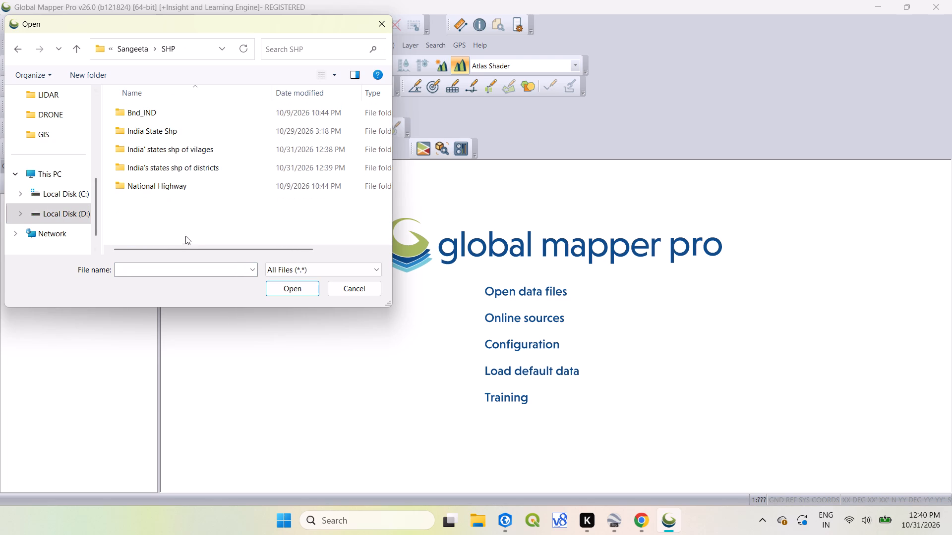
pyautogui.doubleClick(197, 171)
# Find the CHARKI_DADRI.shp district shapefile in the folder and load it into the workspace.
pyautogui.scroll(-11, 196, 210)
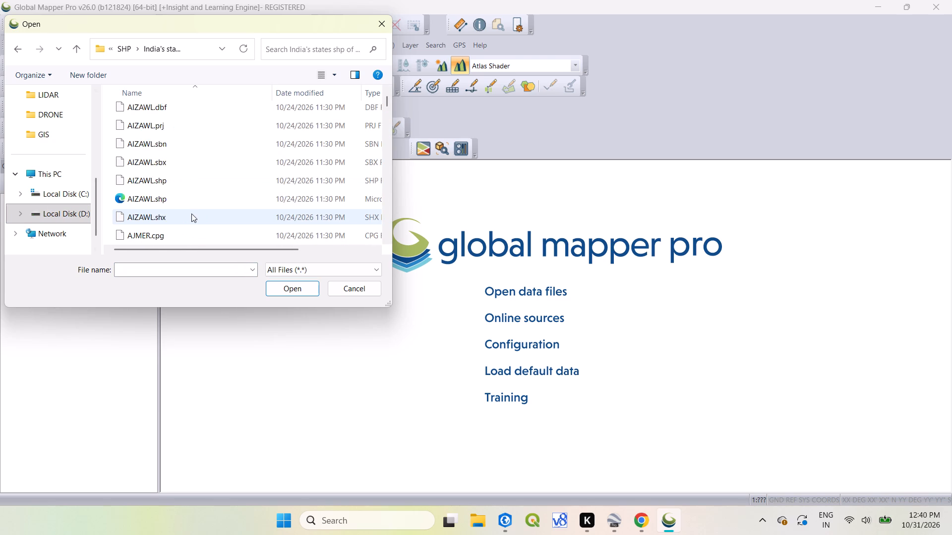
pyautogui.scroll(-20, 191, 214)
pyautogui.scroll(-8, 191, 214)
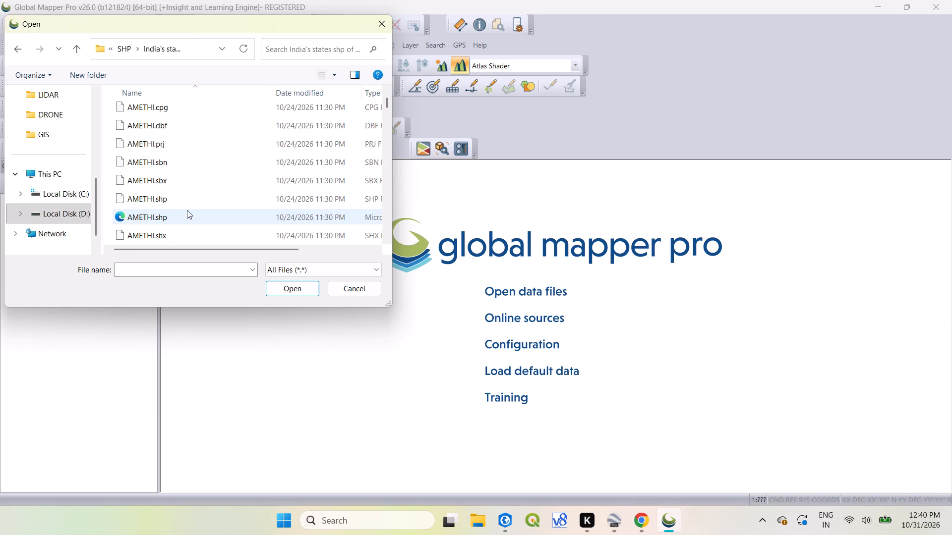
pyautogui.scroll(-20, 187, 210)
pyautogui.scroll(-8, 187, 210)
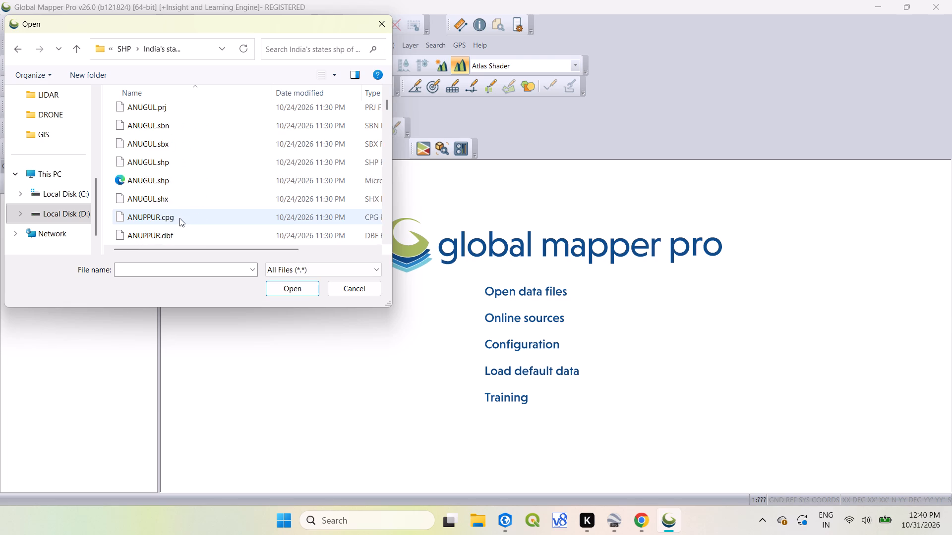
pyautogui.scroll(-20, 179, 218)
pyautogui.scroll(-8, 179, 218)
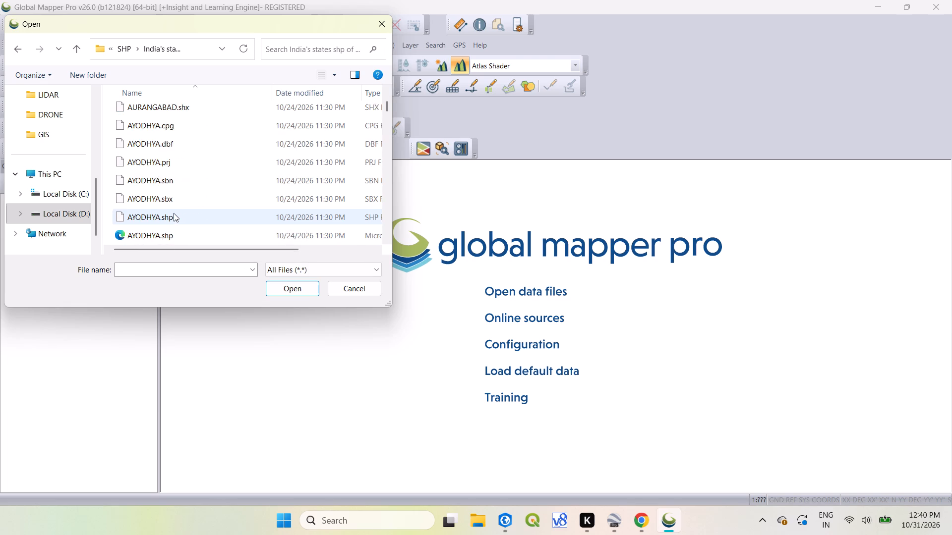
pyautogui.scroll(-8, 174, 213)
pyautogui.moveTo(386, 110); pyautogui.dragTo(385, 120)
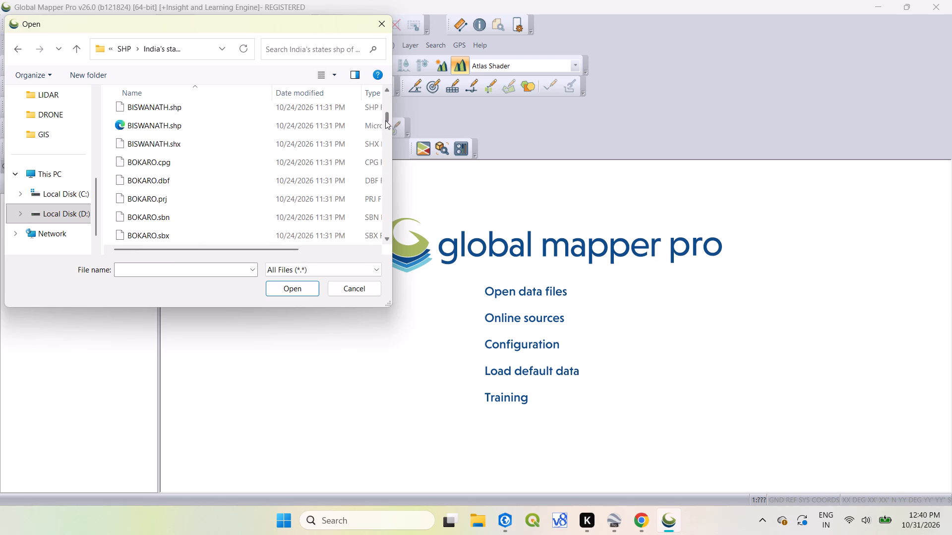
pyautogui.moveTo(385, 120); pyautogui.dragTo(384, 124)
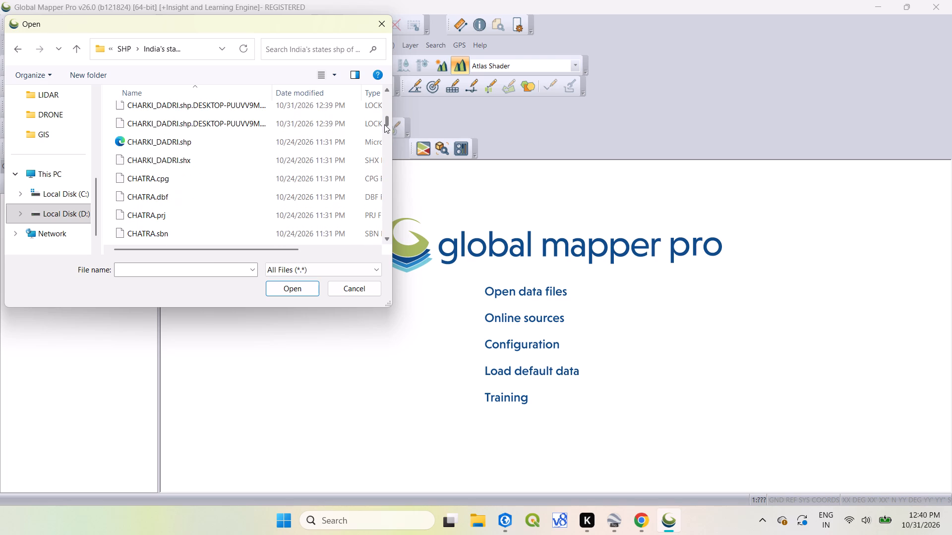
pyautogui.moveTo(384, 124); pyautogui.dragTo(384, 124)
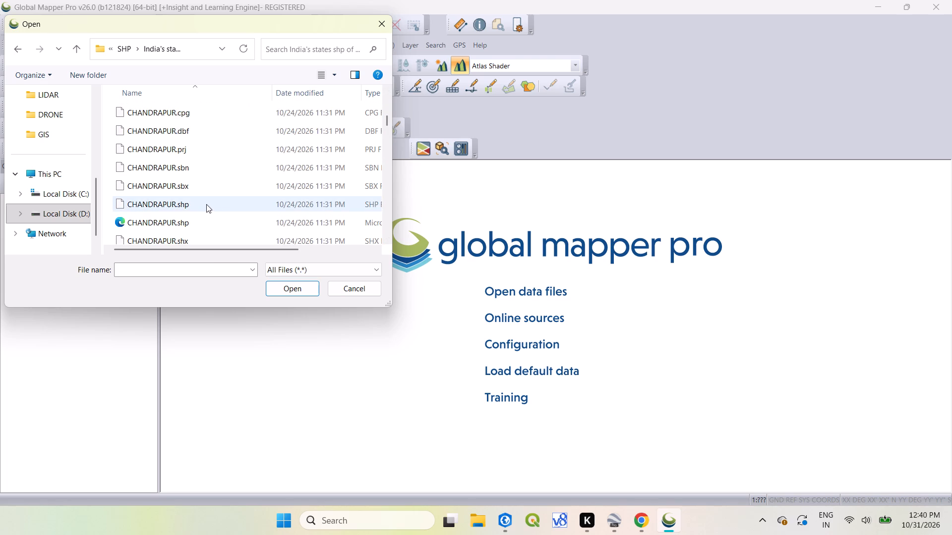
pyautogui.scroll(-8, 195, 146)
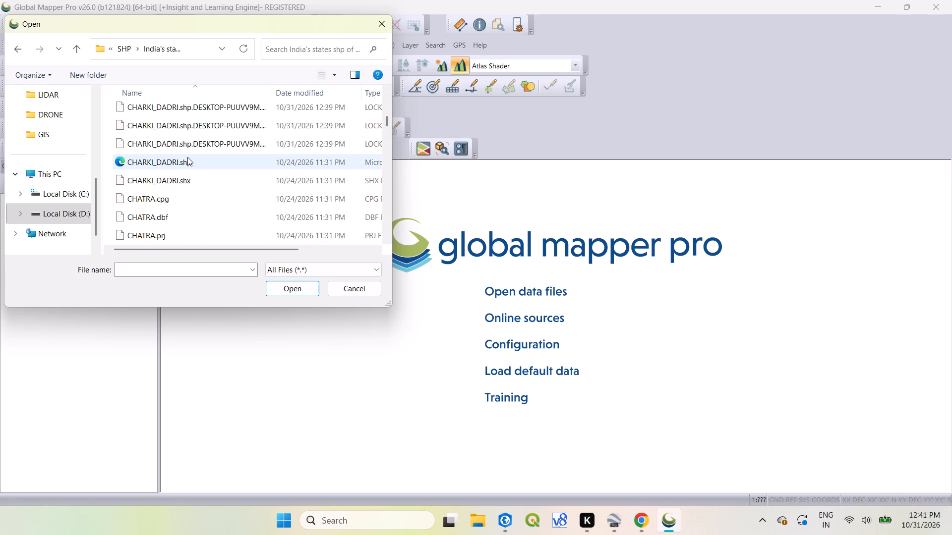
pyautogui.scroll(1, 186, 157)
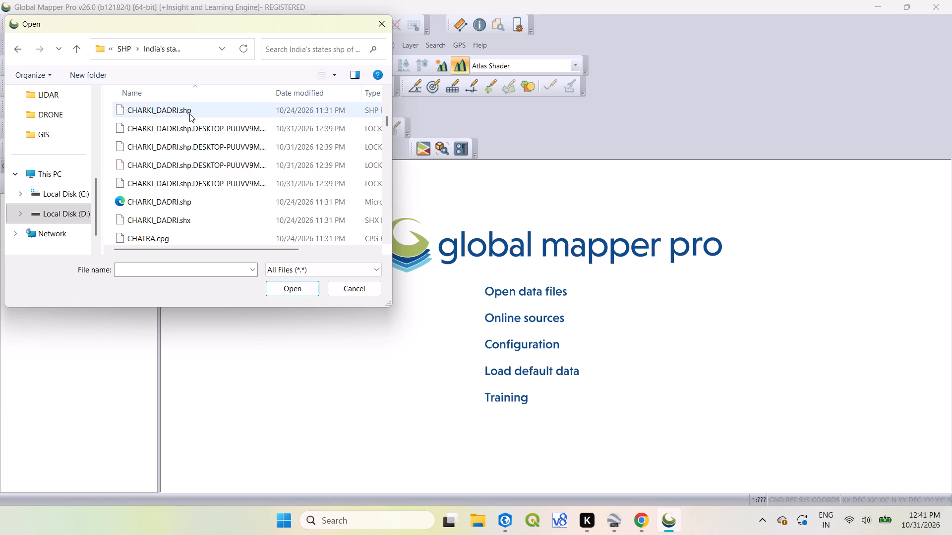
pyautogui.click(189, 113)
pyautogui.click(296, 289)
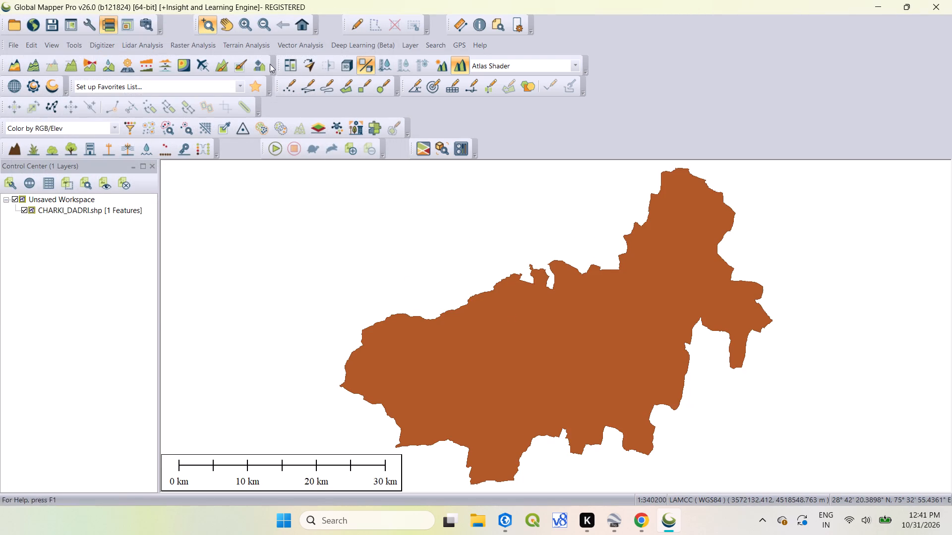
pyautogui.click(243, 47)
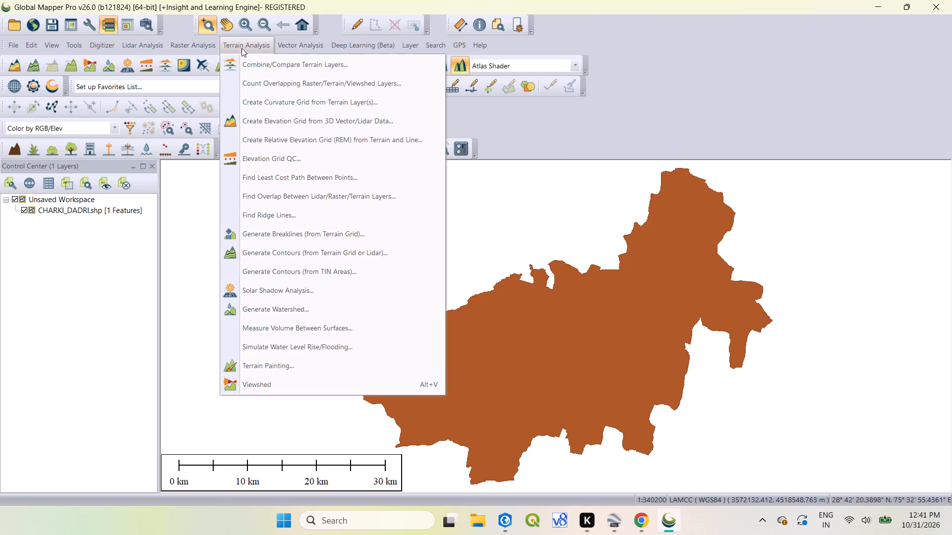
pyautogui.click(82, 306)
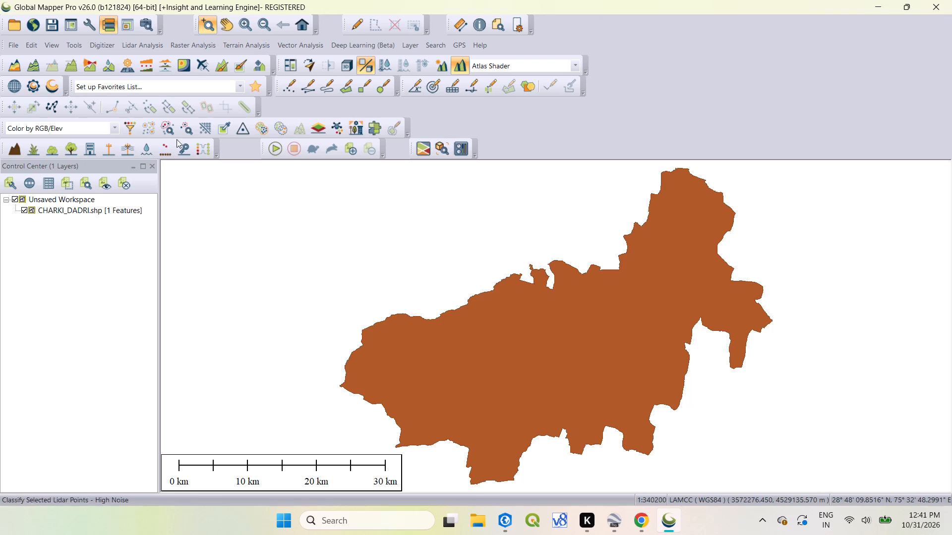
# Select the CHARKI_DADRI district polygon and download only the SRTM Worldwide Elevation Data within the currently selected polygon.
pyautogui.click(357, 21)
pyautogui.click(509, 406)
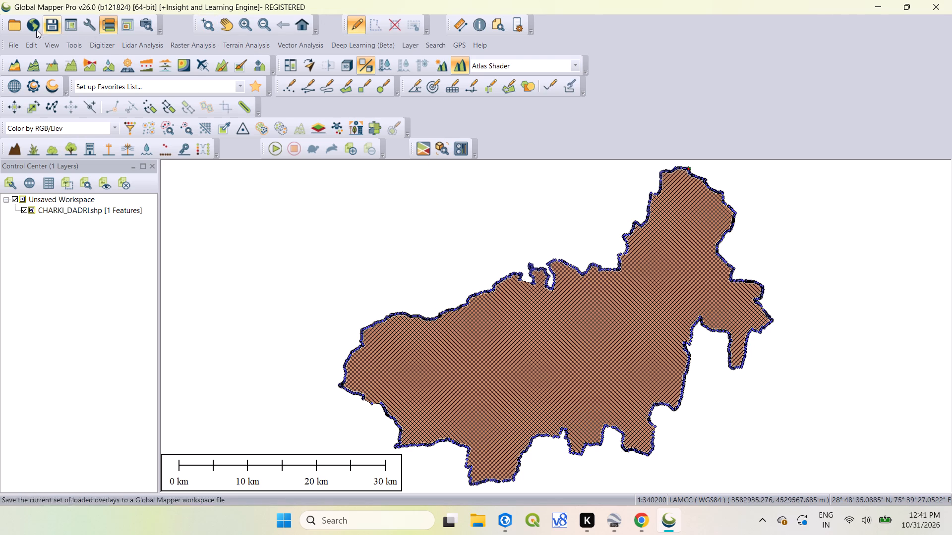
pyautogui.click(7, 43)
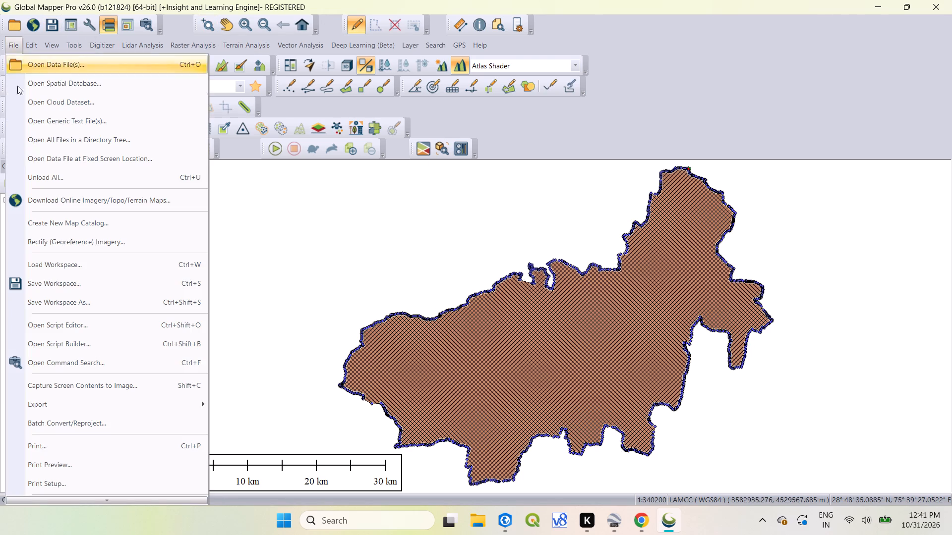
pyautogui.click(40, 201)
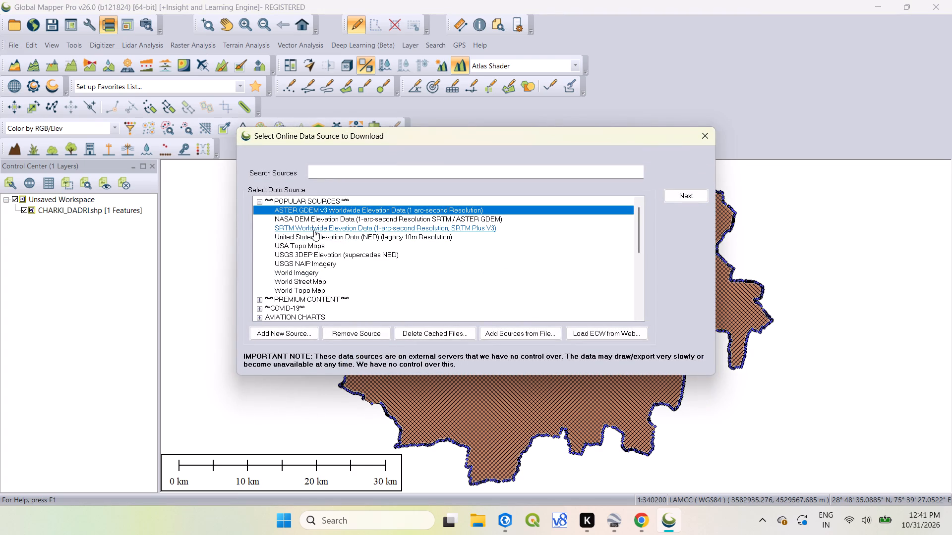
pyautogui.click(314, 228)
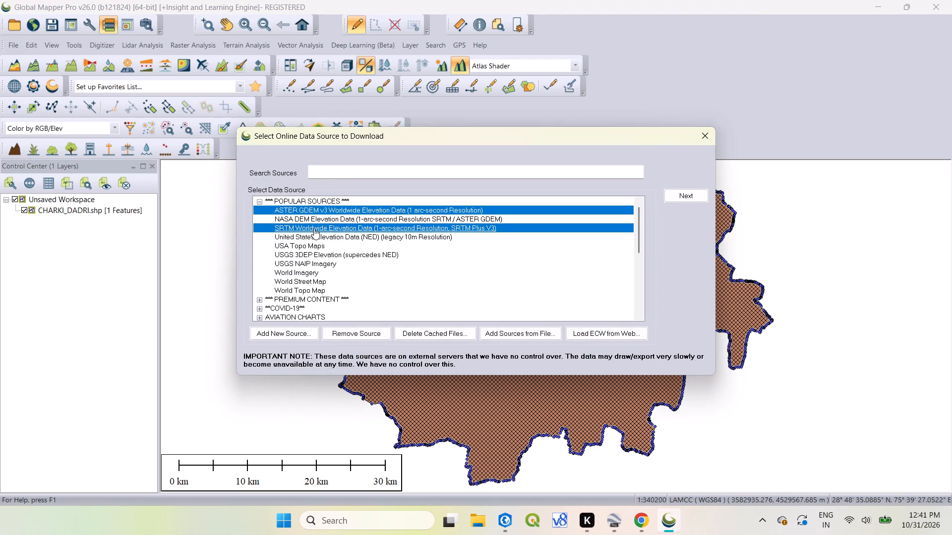
pyautogui.click(314, 228)
pyautogui.click(682, 196)
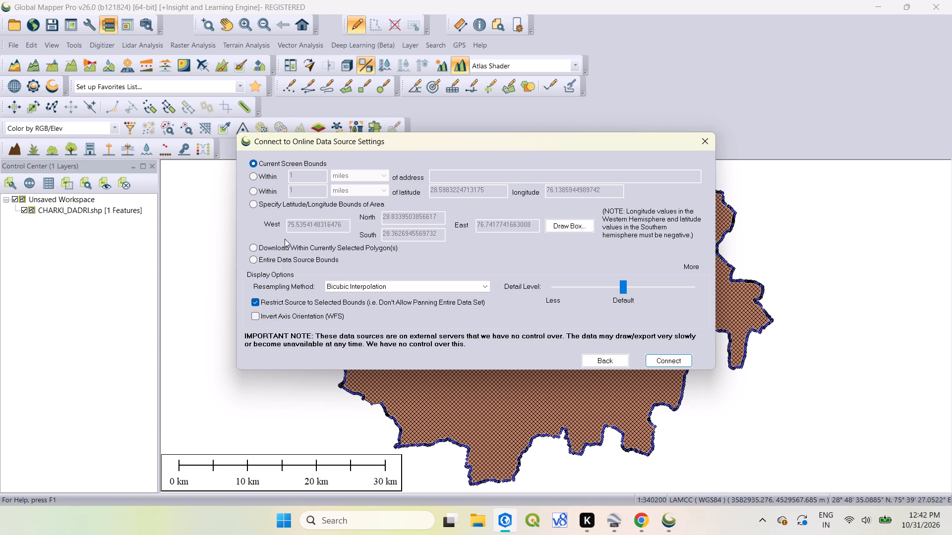
pyautogui.click(253, 247)
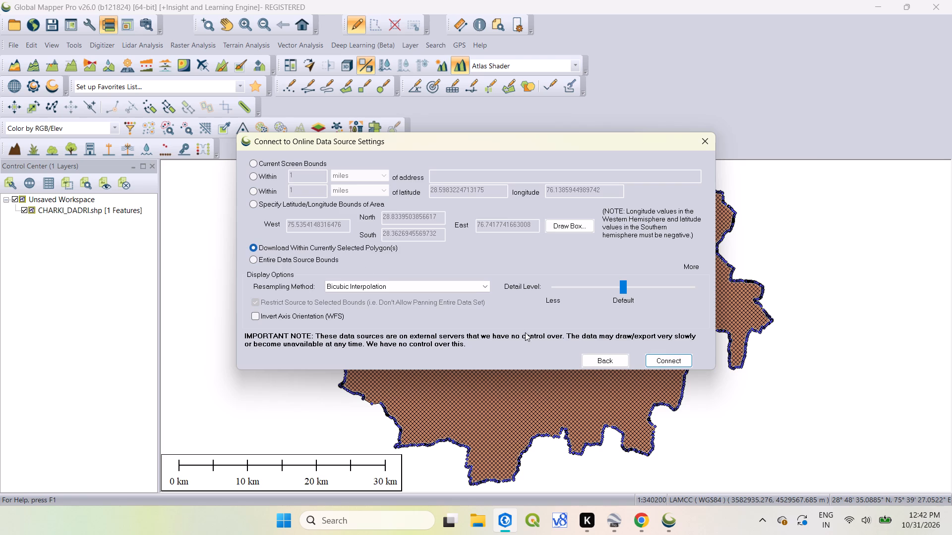
pyautogui.click(669, 359)
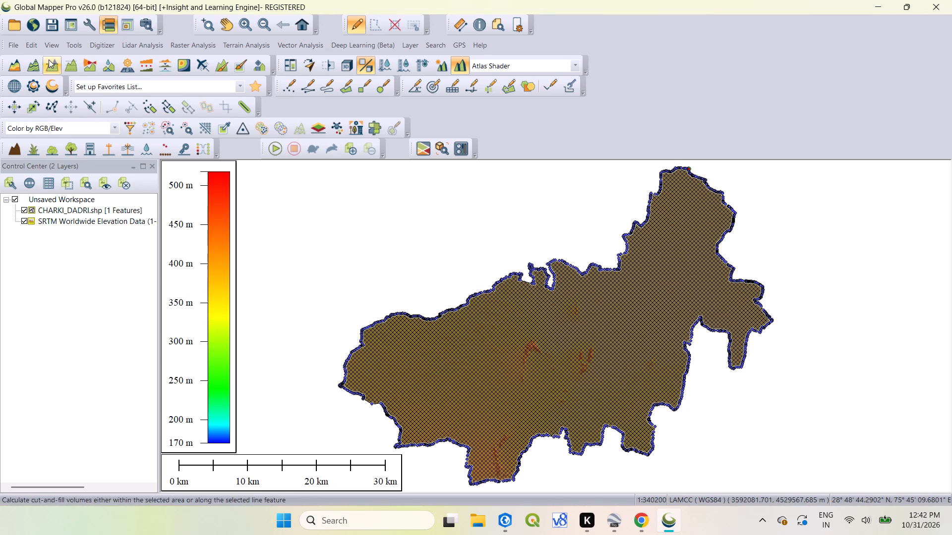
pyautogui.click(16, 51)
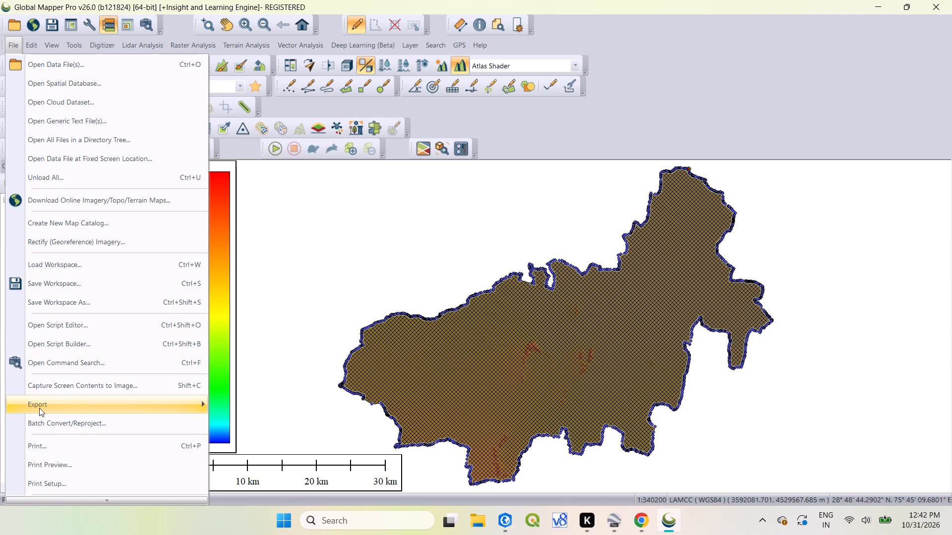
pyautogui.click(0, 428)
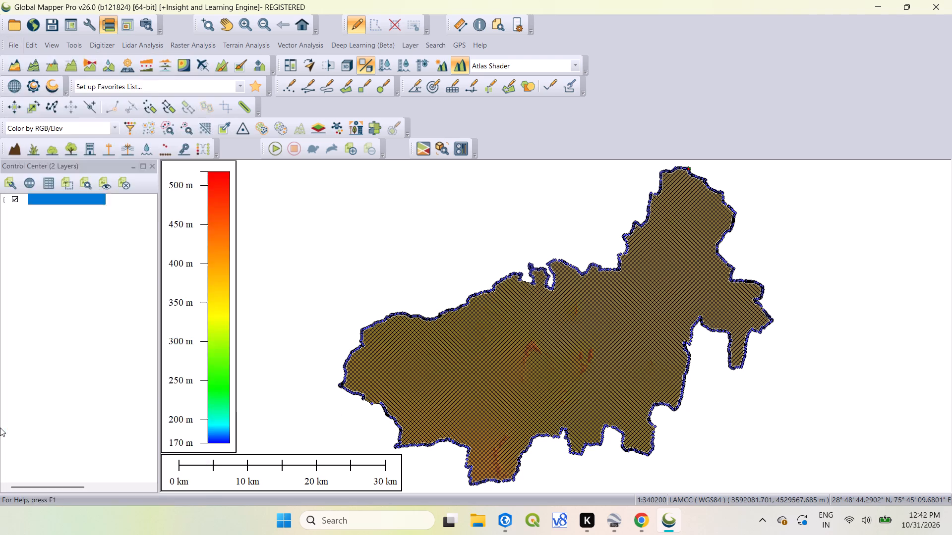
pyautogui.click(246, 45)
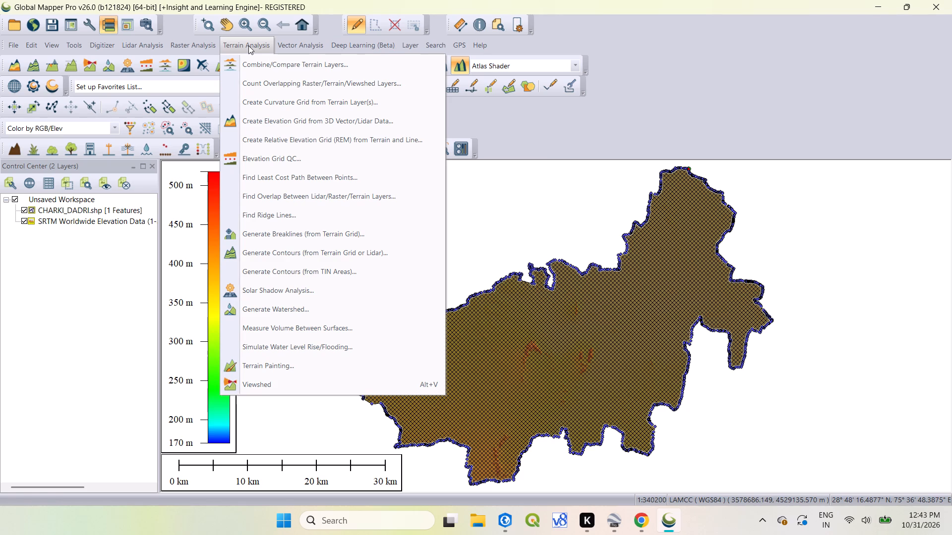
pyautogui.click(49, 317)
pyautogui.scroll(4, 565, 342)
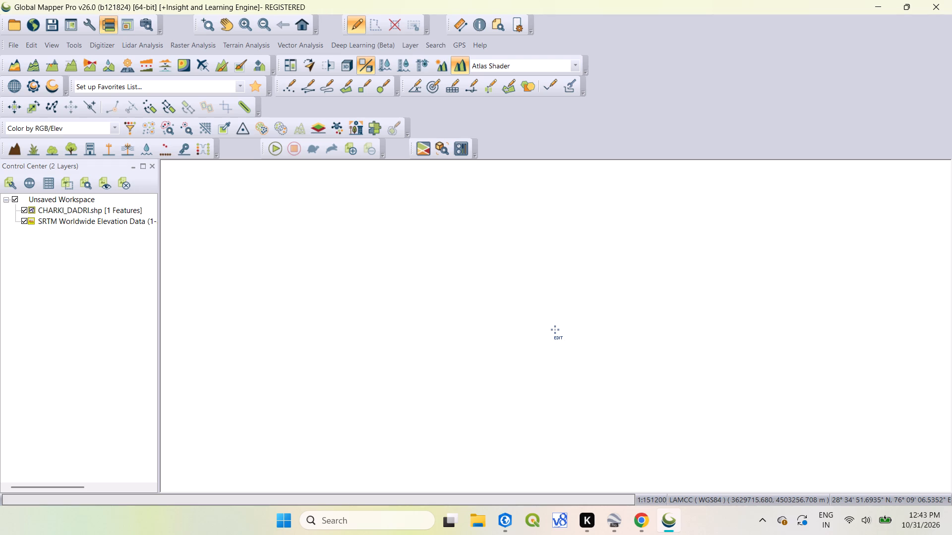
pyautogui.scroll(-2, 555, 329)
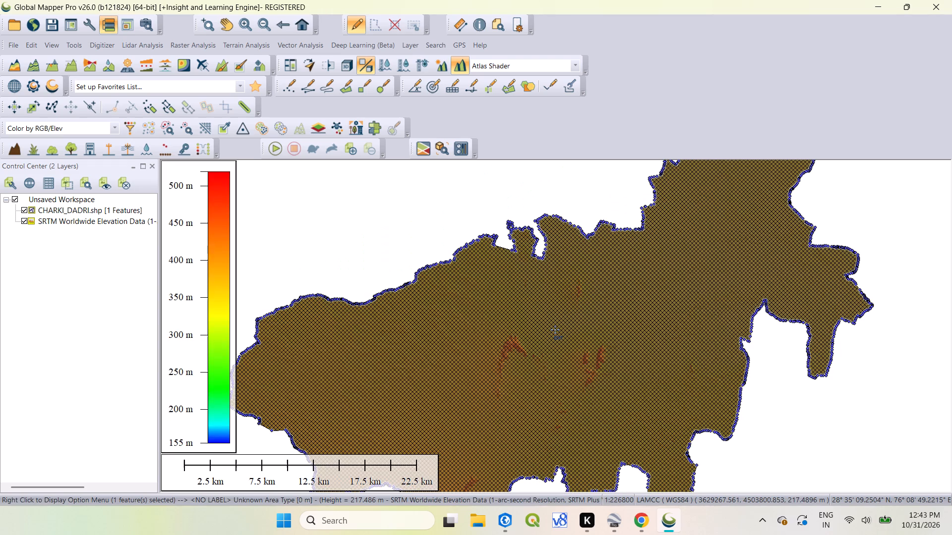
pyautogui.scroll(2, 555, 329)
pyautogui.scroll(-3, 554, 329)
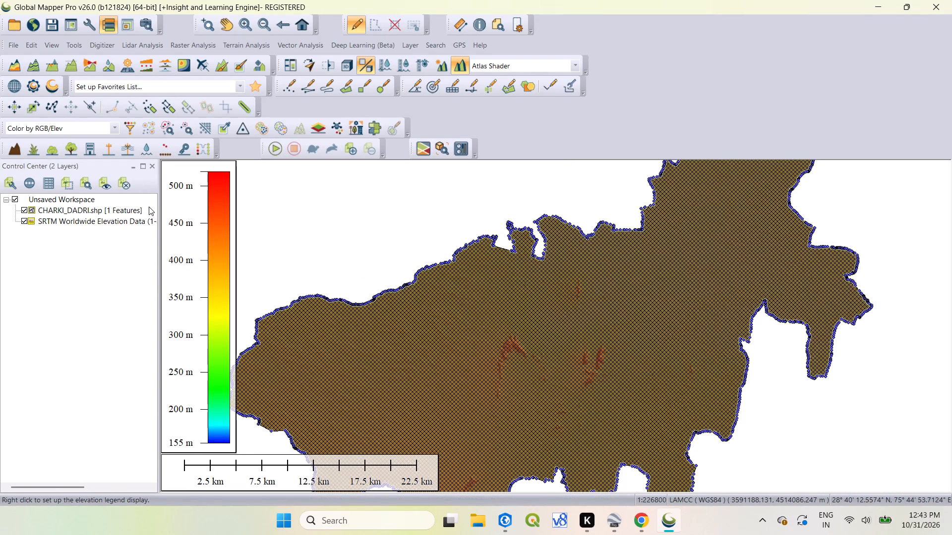
# Set up an elevation grid export in GeoTIFF format with its bounds cropped to the selected area feature.
pyautogui.click(17, 44)
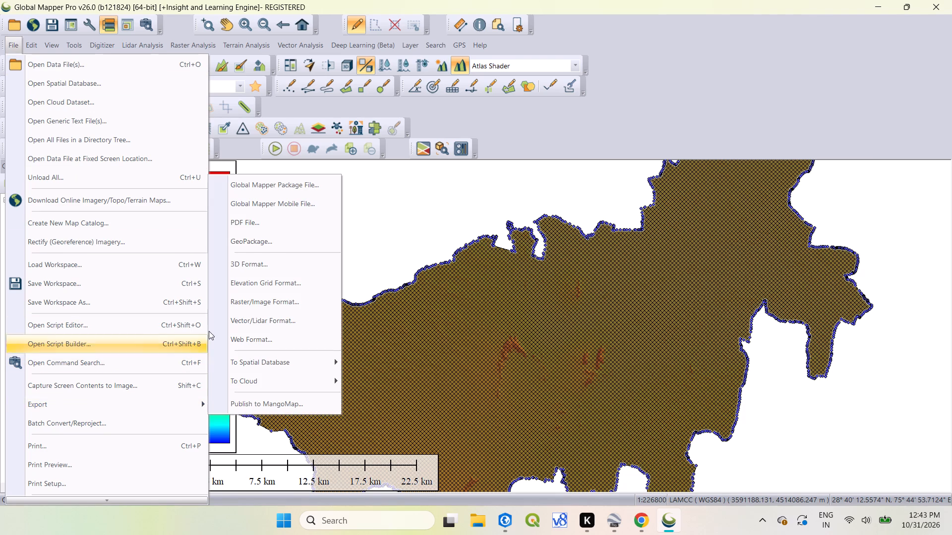
pyautogui.click(257, 281)
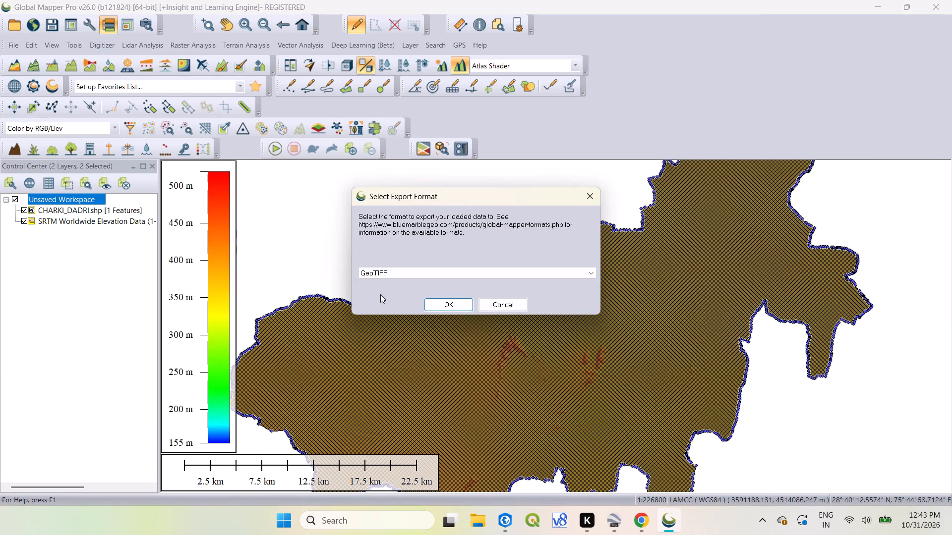
pyautogui.click(459, 303)
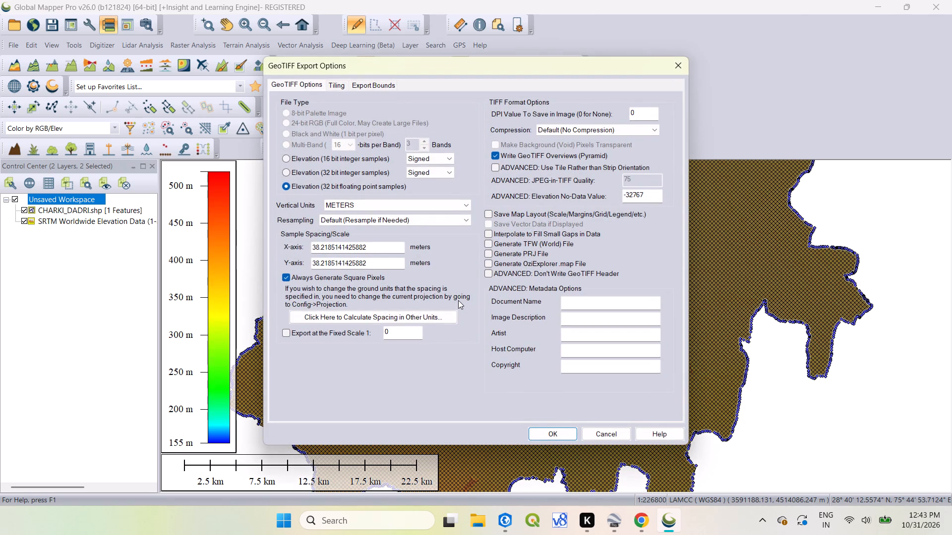
pyautogui.click(379, 83)
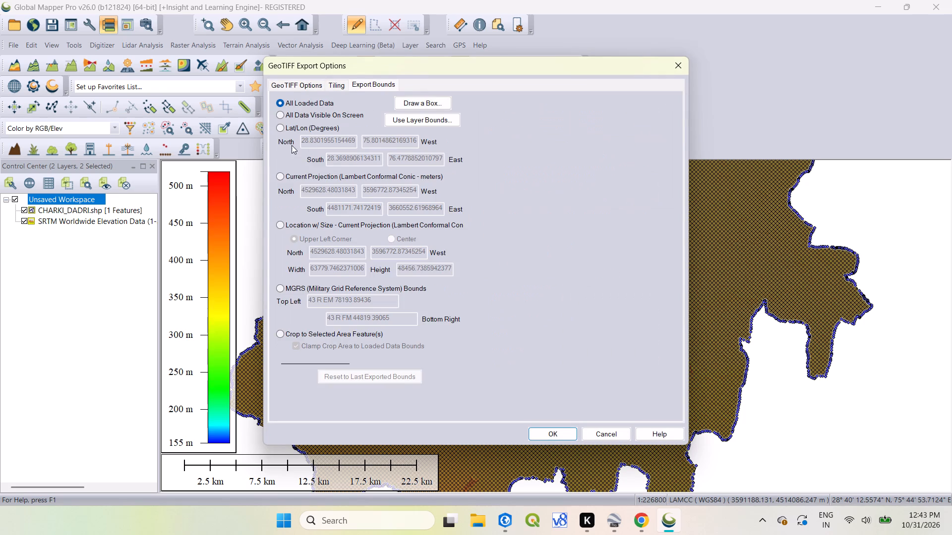
pyautogui.click(280, 335)
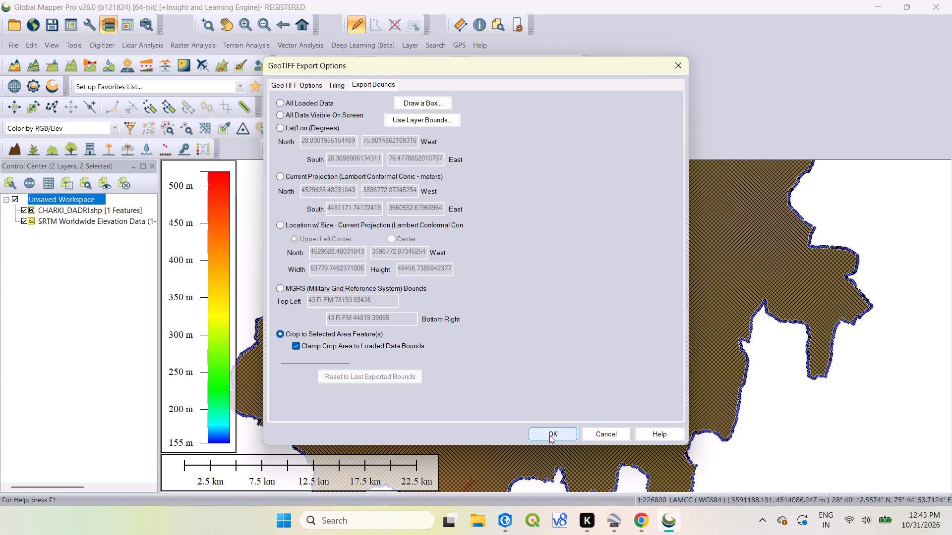
pyautogui.click(550, 432)
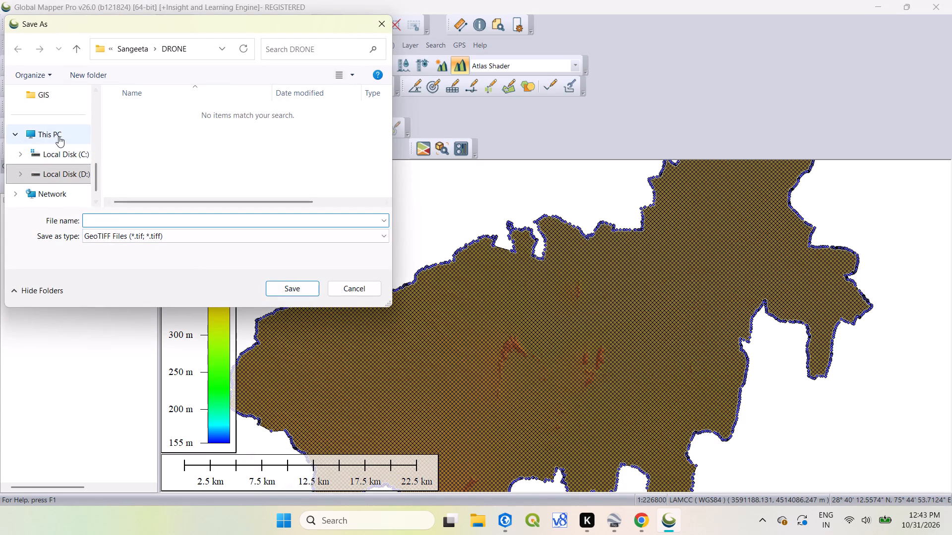
# Save the GeoTIFF elevation export in the Downloads folder under the name CHARKHI DADRI_DEM.
pyautogui.scroll(4, 58, 136)
pyautogui.click(58, 195)
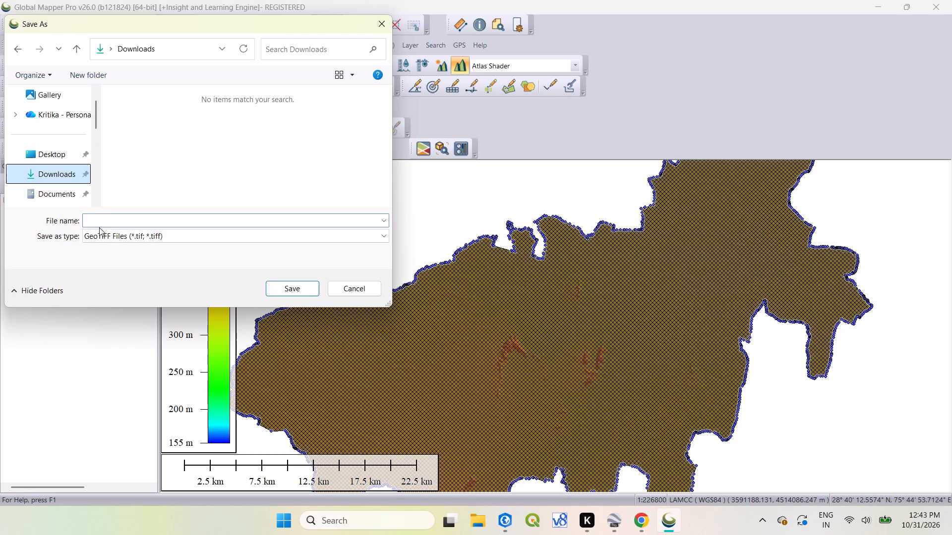
pyautogui.click(101, 219)
pyautogui.hotkey('shift', 'c')
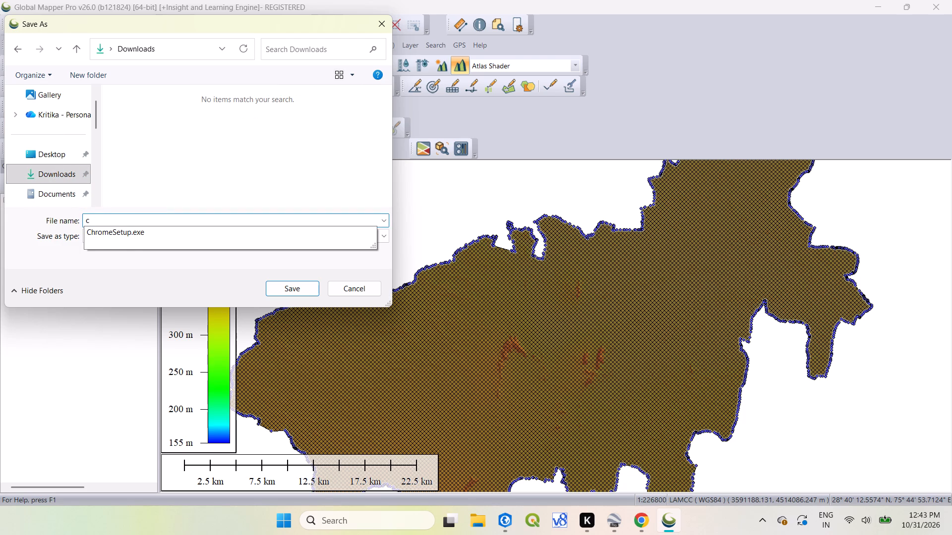
pyautogui.press('BackSpace')
pyautogui.write('CHARD')
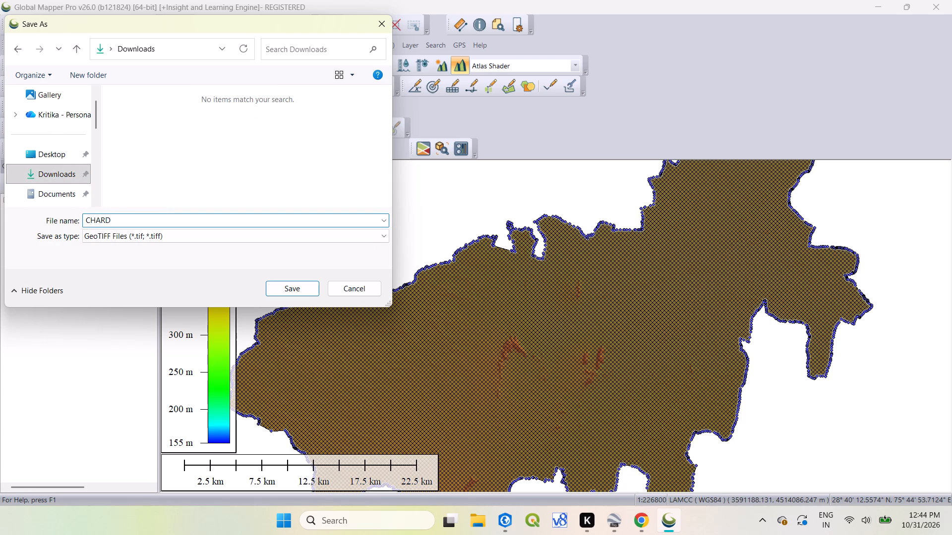
pyautogui.press('BackSpace')
pyautogui.write('KHI')
pyautogui.press('space')
pyautogui.write('DADR')
pyautogui.write('I')
pyautogui.press('space')
pyautogui.press('BackSpace')
pyautogui.write(')_')
pyautogui.press('BackSpace')
pyautogui.press('BackSpace')
pyautogui.hotkey('shift', '_')
pyautogui.write('DEM')
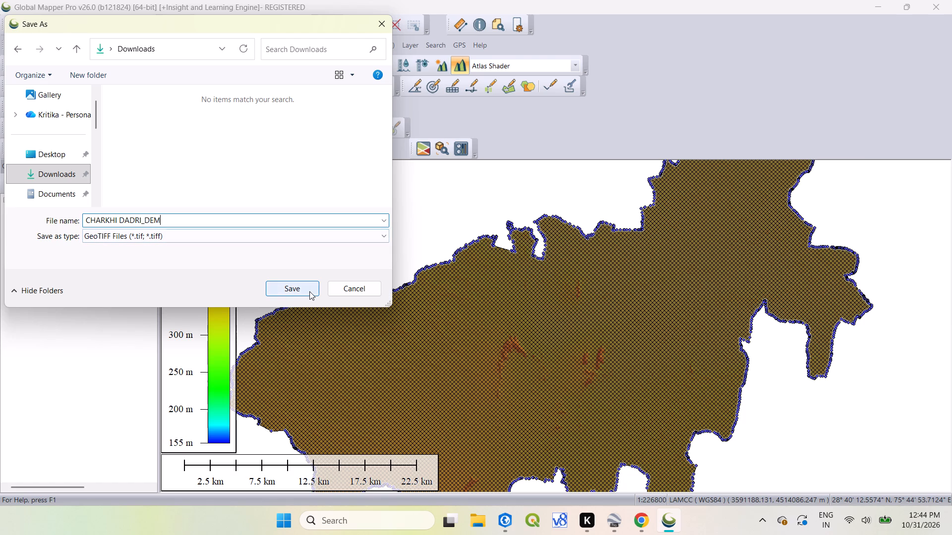
pyautogui.click(305, 290)
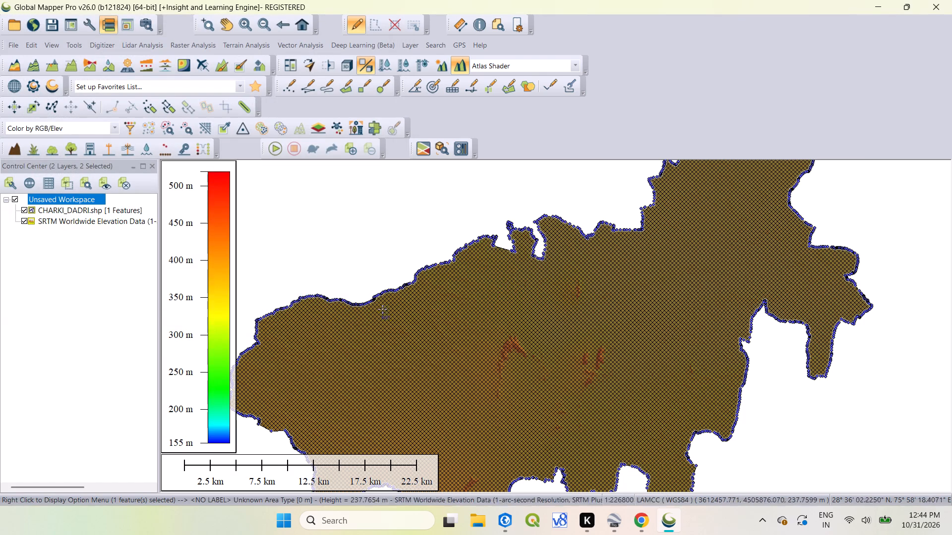
# Switch to ArcGIS Pro and add CHARKHI DADRI_DEM.tif from the Downloads folder to the map.
pyautogui.scroll(-1, 407, 320)
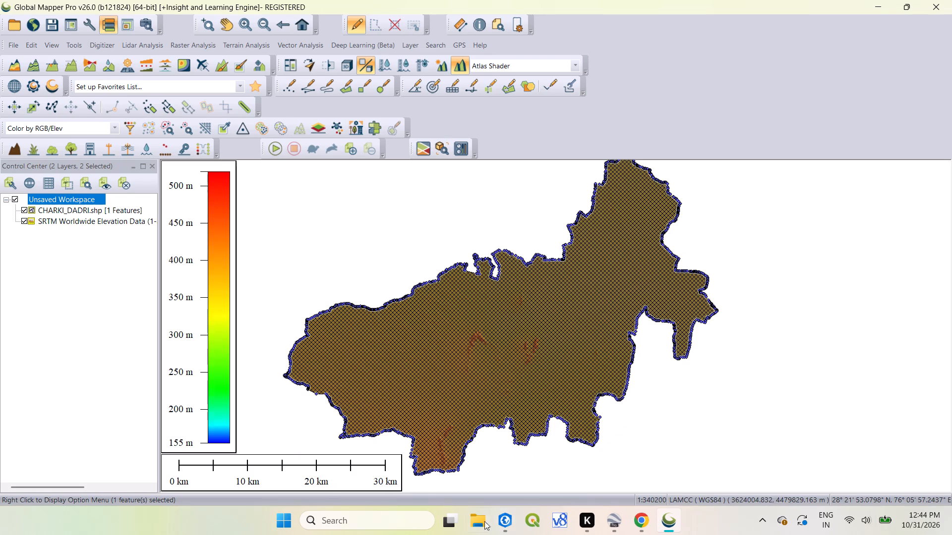
pyautogui.click(509, 522)
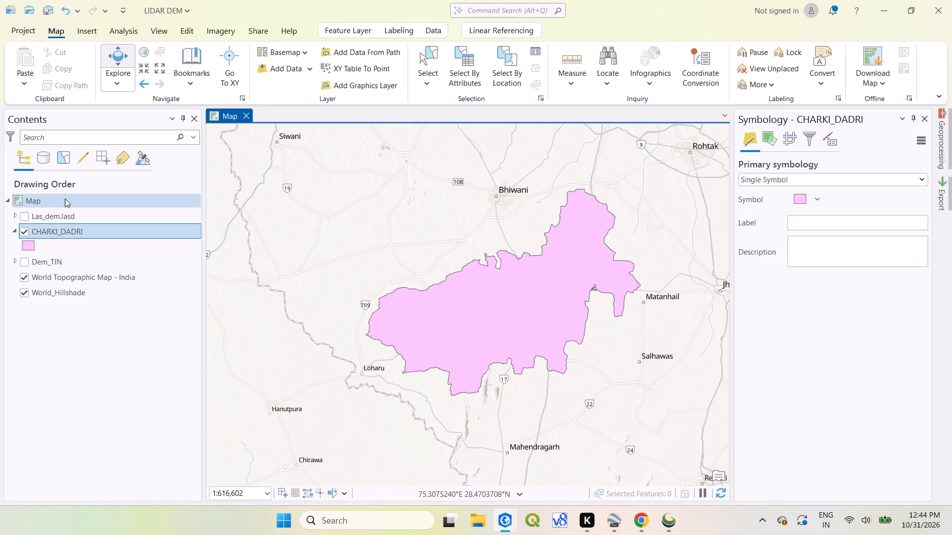
pyautogui.rightClick(59, 199)
pyautogui.click(83, 196)
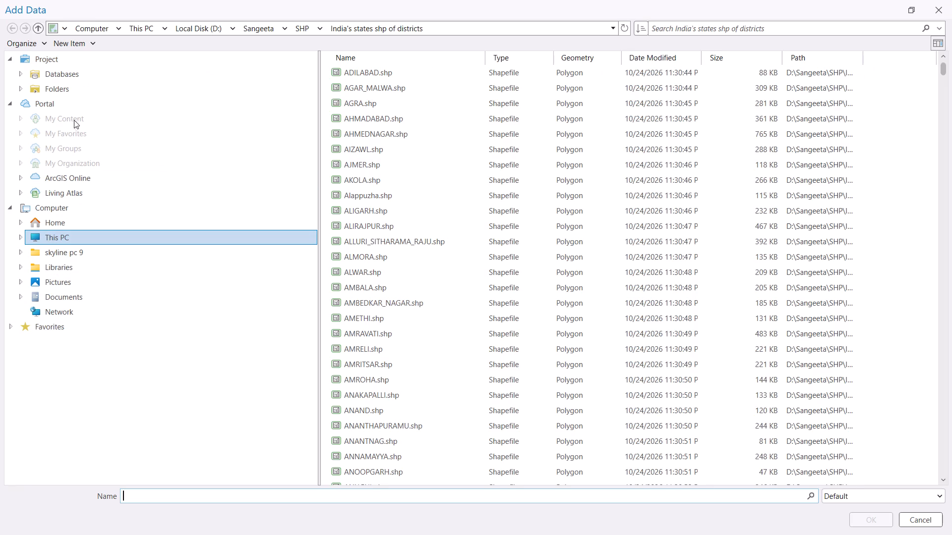
pyautogui.click(59, 224)
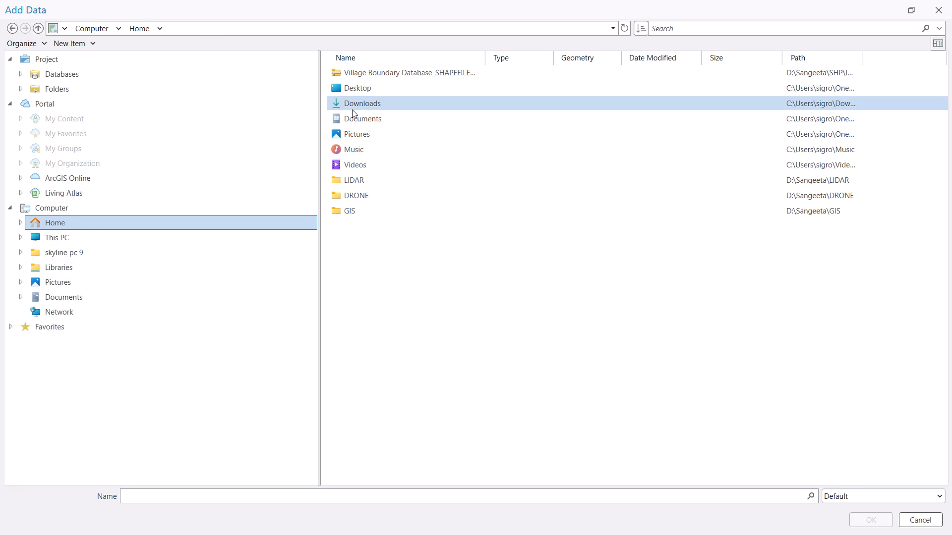
pyautogui.doubleClick(354, 106)
pyautogui.doubleClick(387, 69)
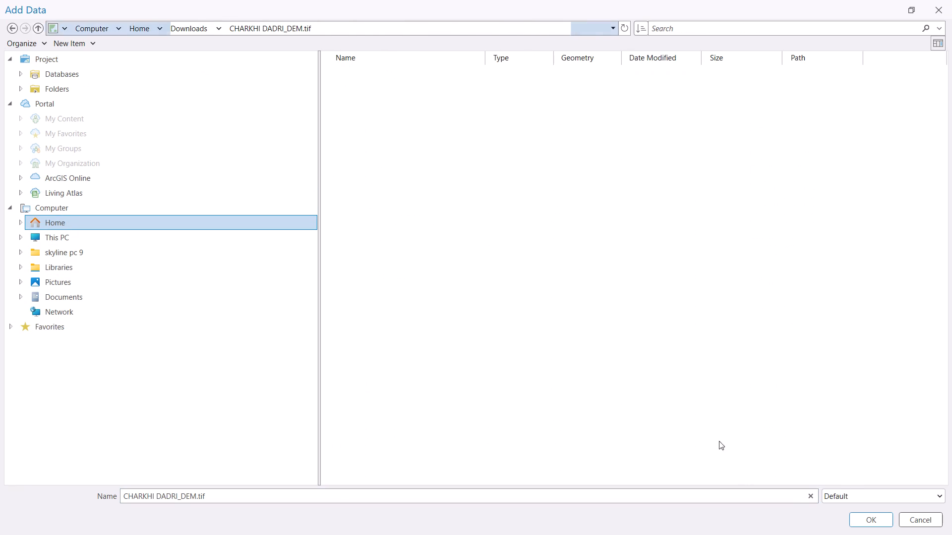
pyautogui.click(878, 519)
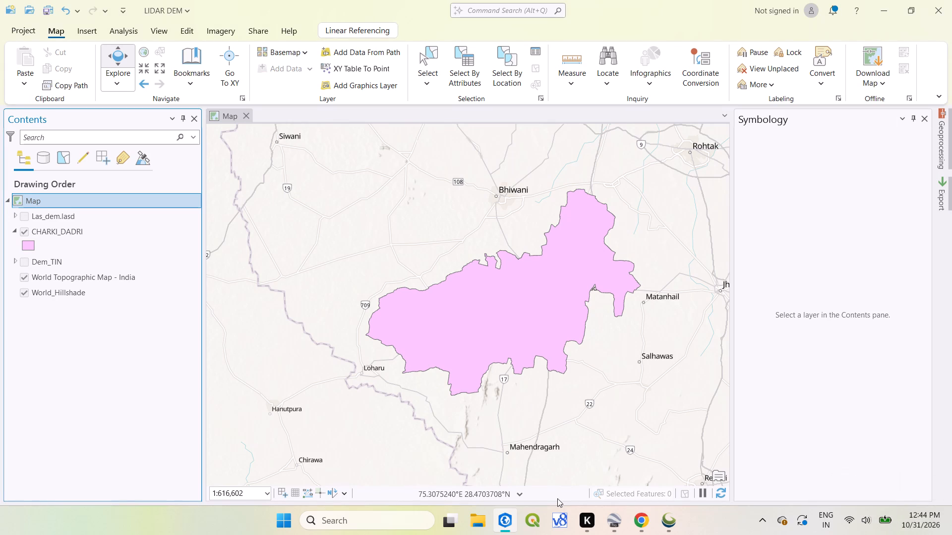
# Switch back to Global Mapper and load the CHARKHI DADRI_DEM raster from the Downloads folder into the workspace.
pyautogui.click(675, 522)
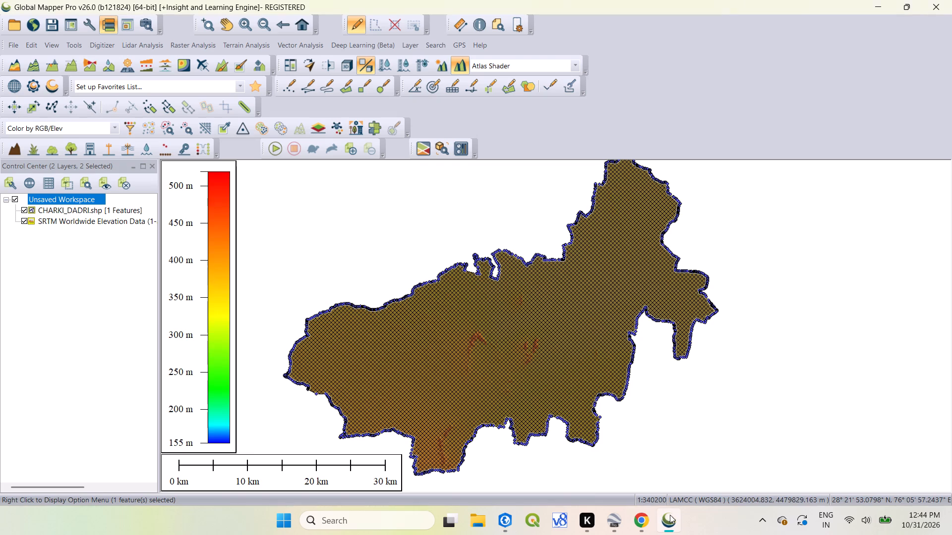
pyautogui.click(10, 48)
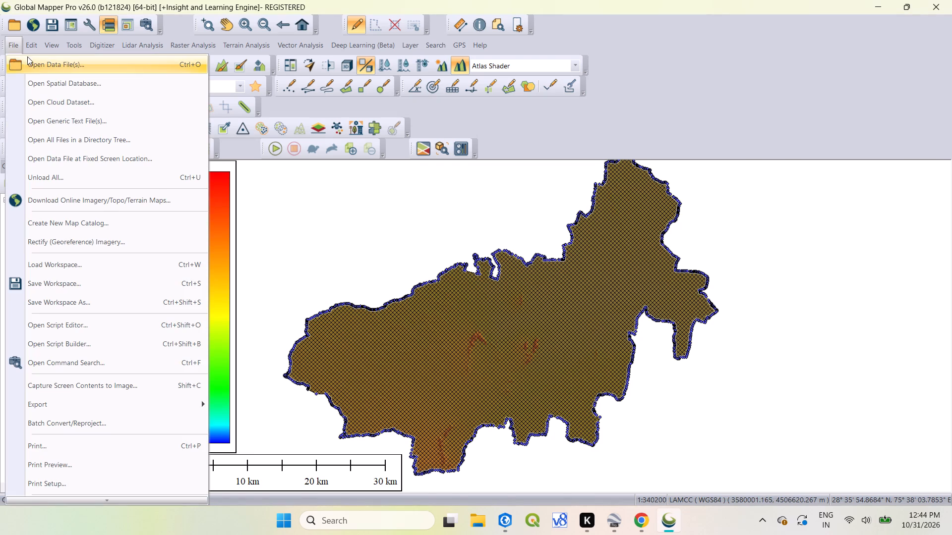
pyautogui.click(38, 66)
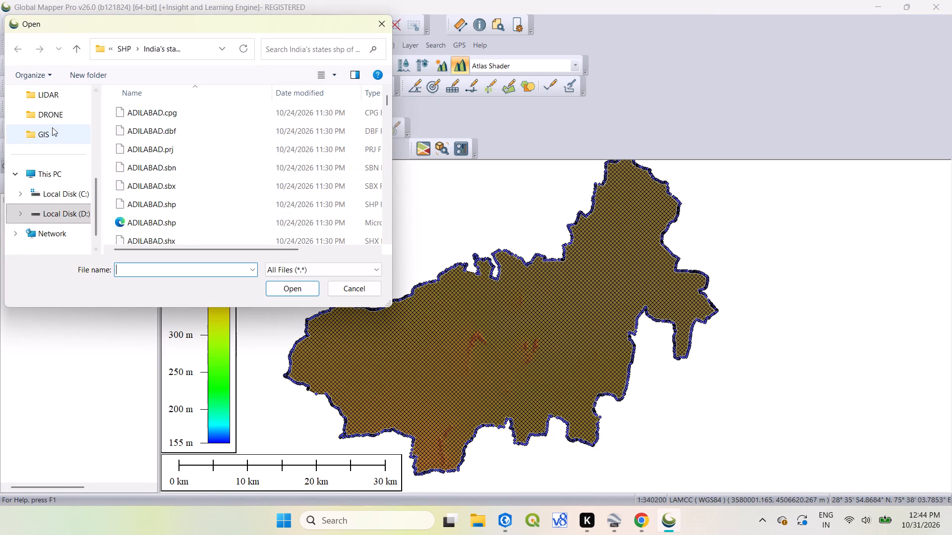
pyautogui.scroll(5, 52, 140)
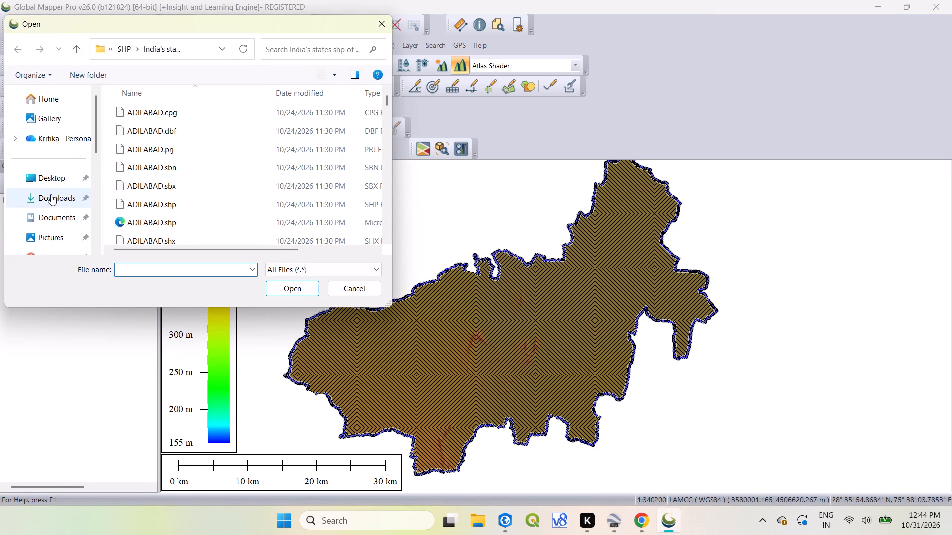
pyautogui.doubleClick(51, 194)
pyautogui.click(158, 136)
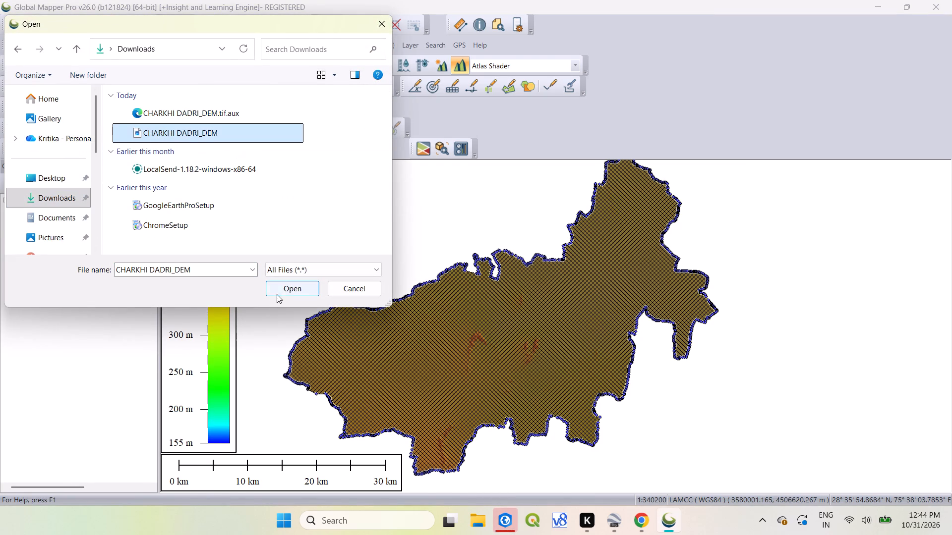
pyautogui.click(284, 287)
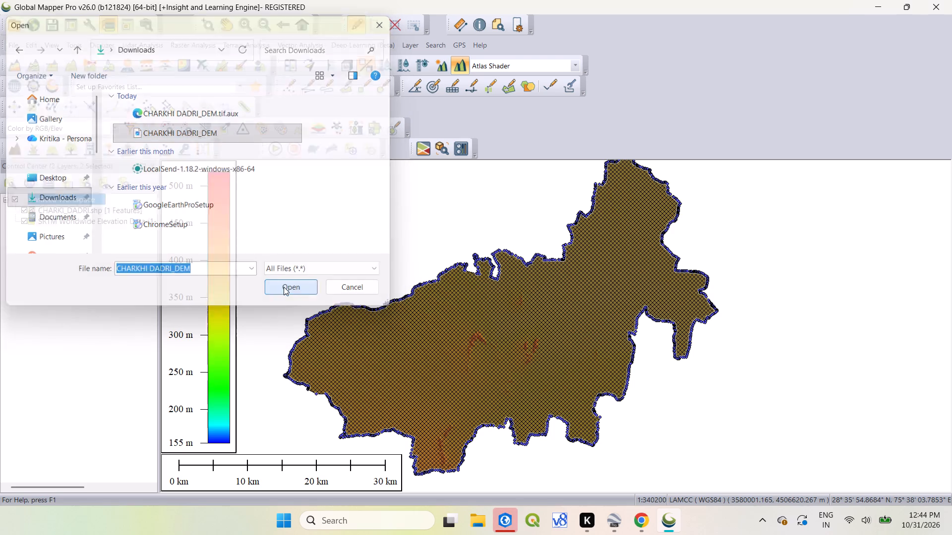
# Hide the SRTM Worldwide Elevation Data and CHARKI_DADRI.shp layers, keeping only CHARKHI DADRI_DEM.tif displayed.
pyautogui.click(25, 221)
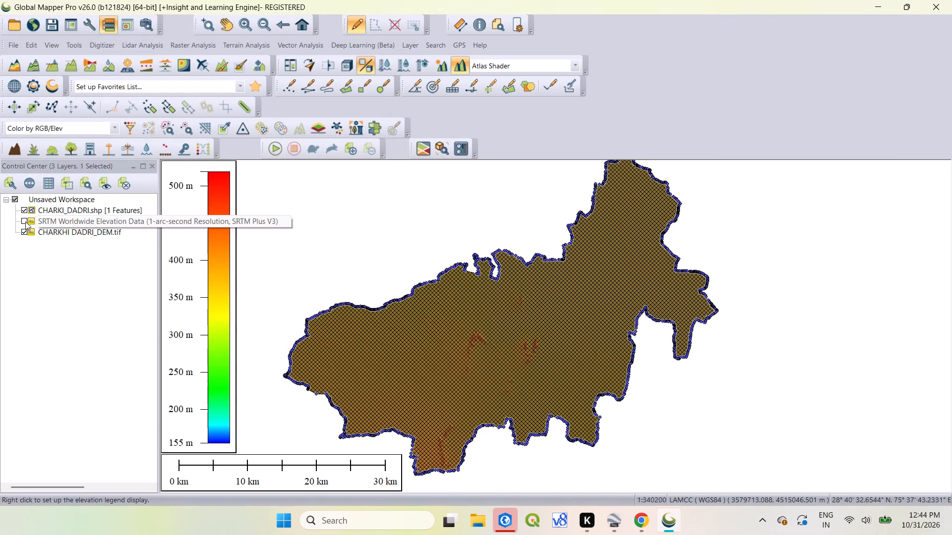
pyautogui.click(24, 230)
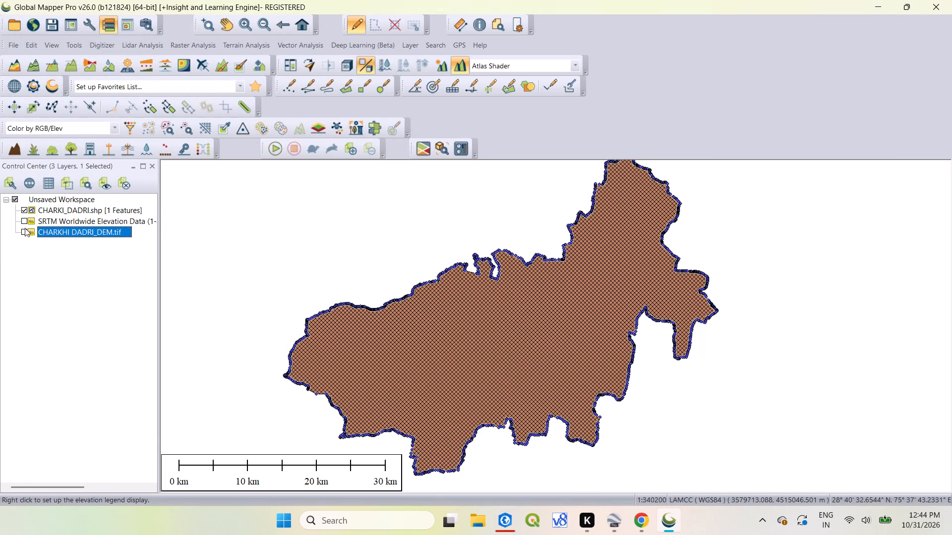
pyautogui.click(25, 231)
pyautogui.click(25, 211)
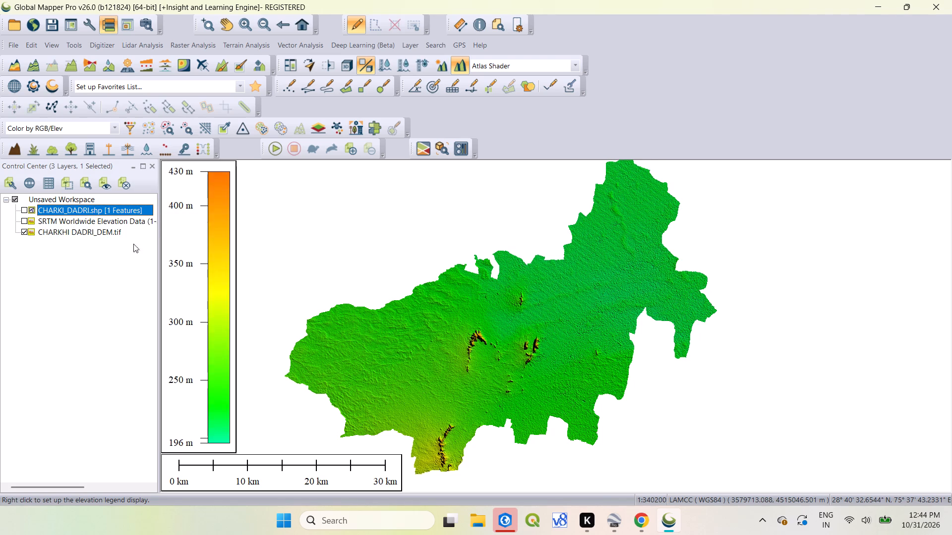
# Generate contours from the displayed terrain grid with a contour interval of 100 meters.
pyautogui.click(235, 47)
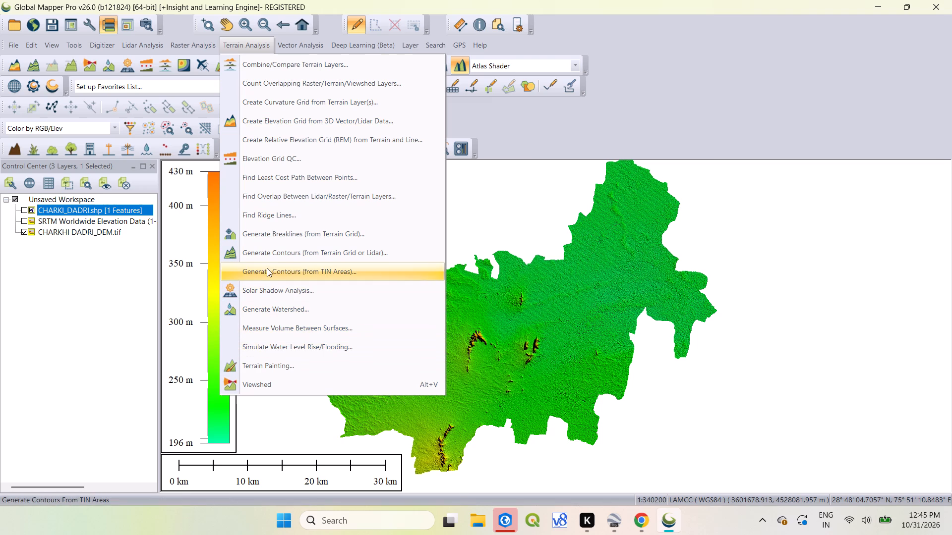
pyautogui.click(327, 254)
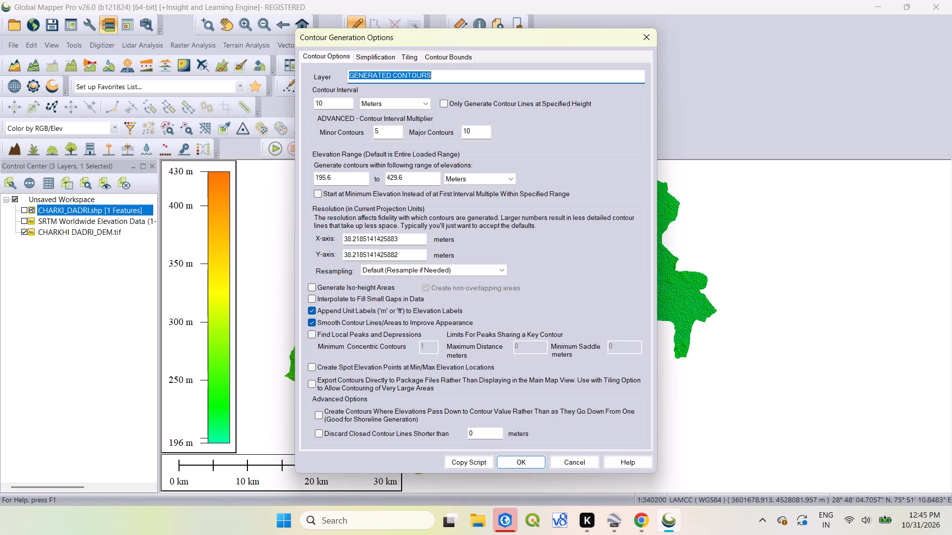
pyautogui.click(331, 106)
pyautogui.moveTo(330, 105); pyautogui.dragTo(298, 108)
pyautogui.write('100')
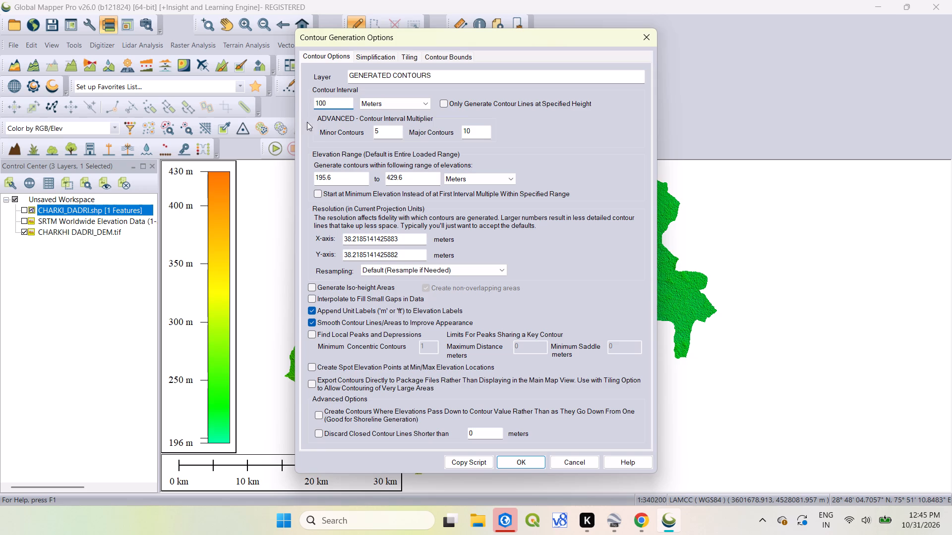
pyautogui.click(520, 463)
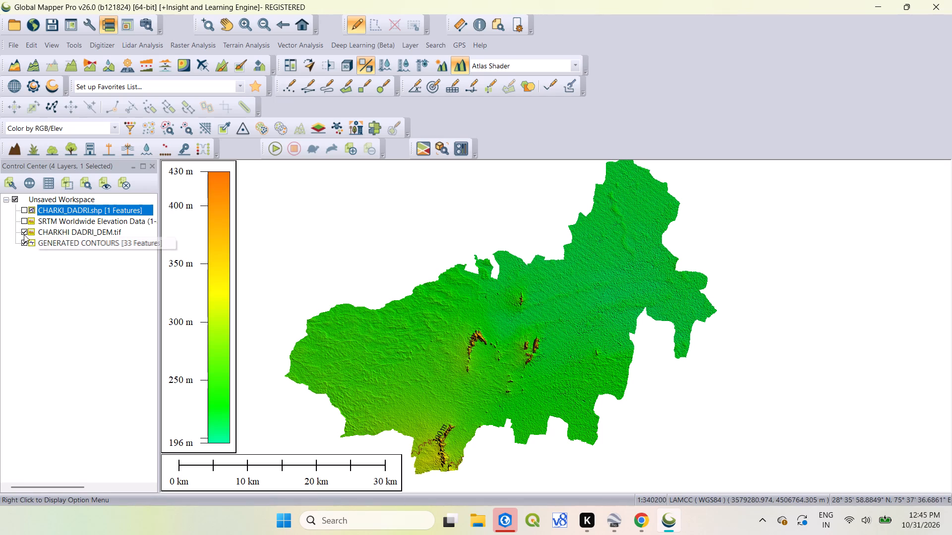
# Review the generated contours layer's vector options and examine the contours with CHARKHI DADRI_DEM.tif hidden and shown.
pyautogui.doubleClick(99, 244)
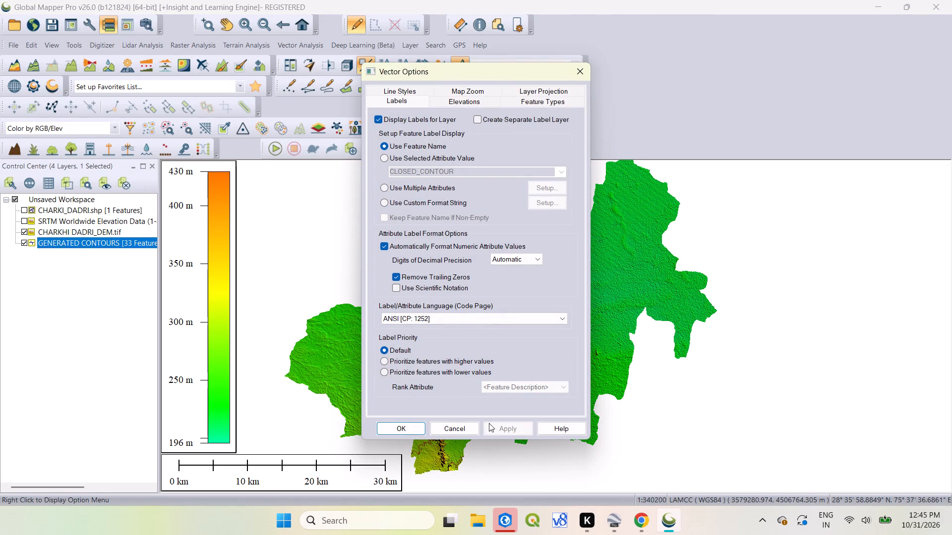
pyautogui.click(447, 428)
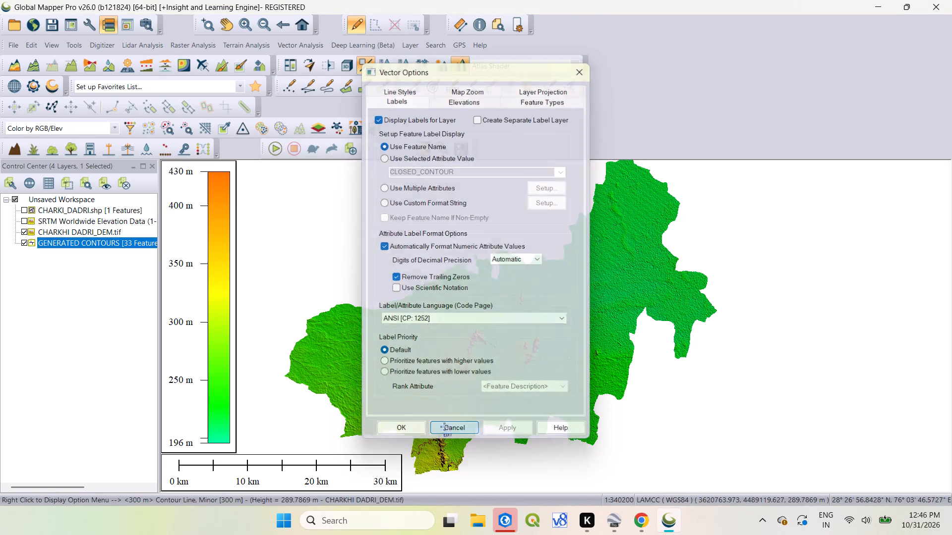
pyautogui.click(24, 231)
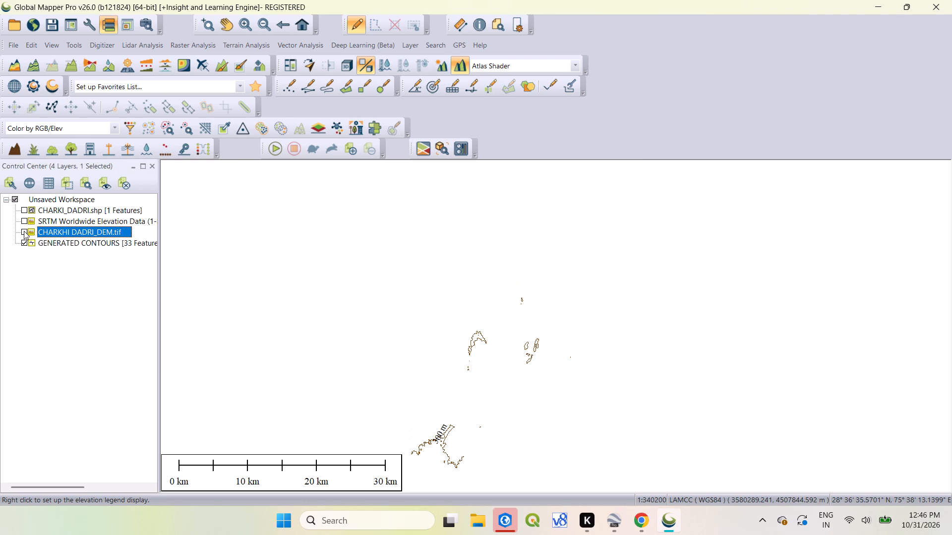
pyautogui.click(23, 233)
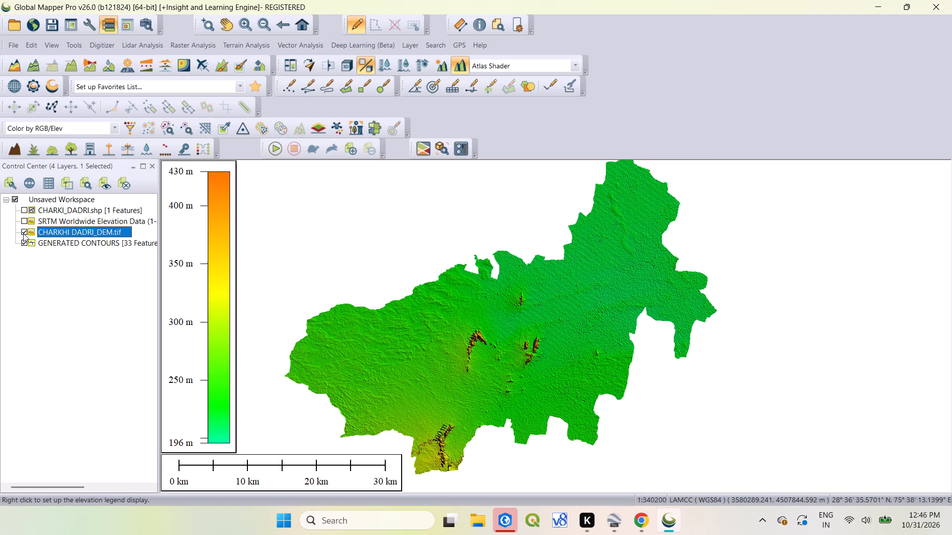
pyautogui.scroll(2, 501, 372)
pyautogui.scroll(-1, 483, 351)
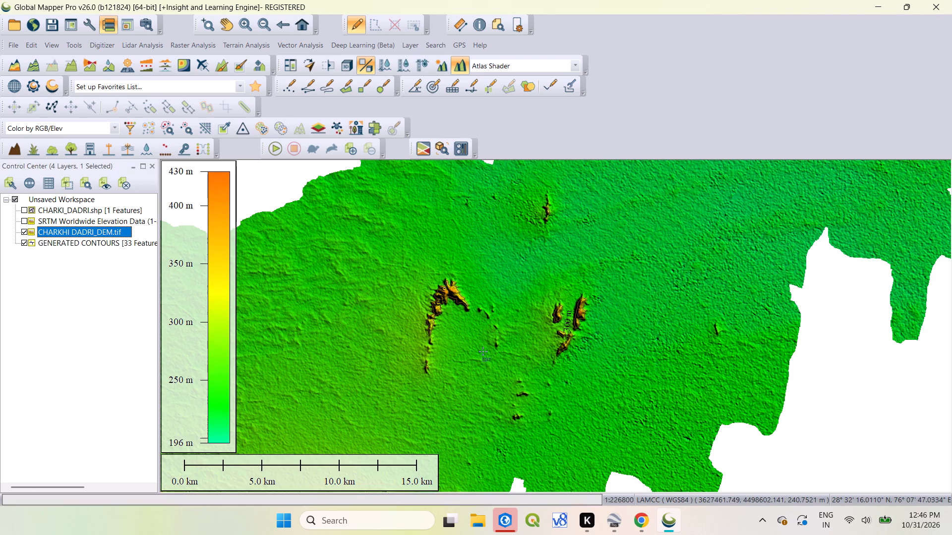
pyautogui.scroll(-1, 483, 351)
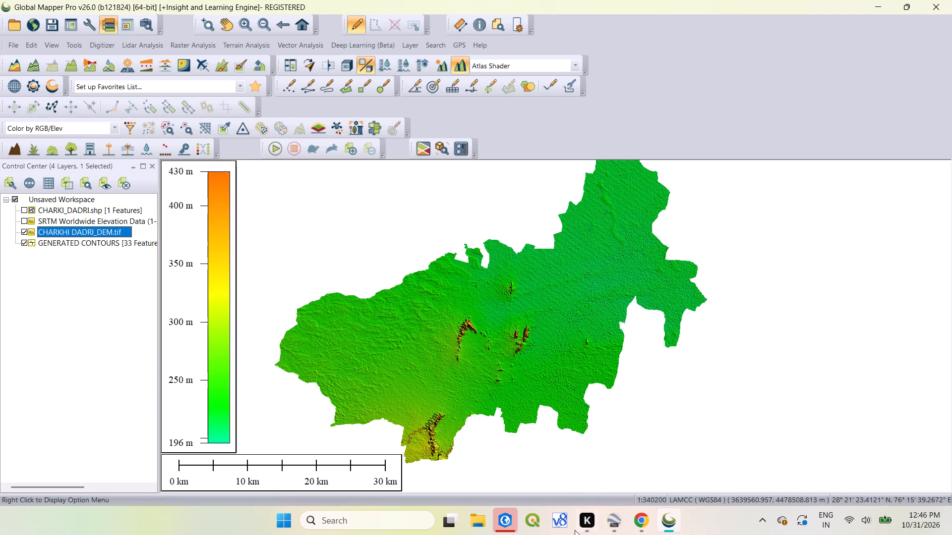
# Switch to Google Chrome and open a new browser tab.
pyautogui.click(645, 520)
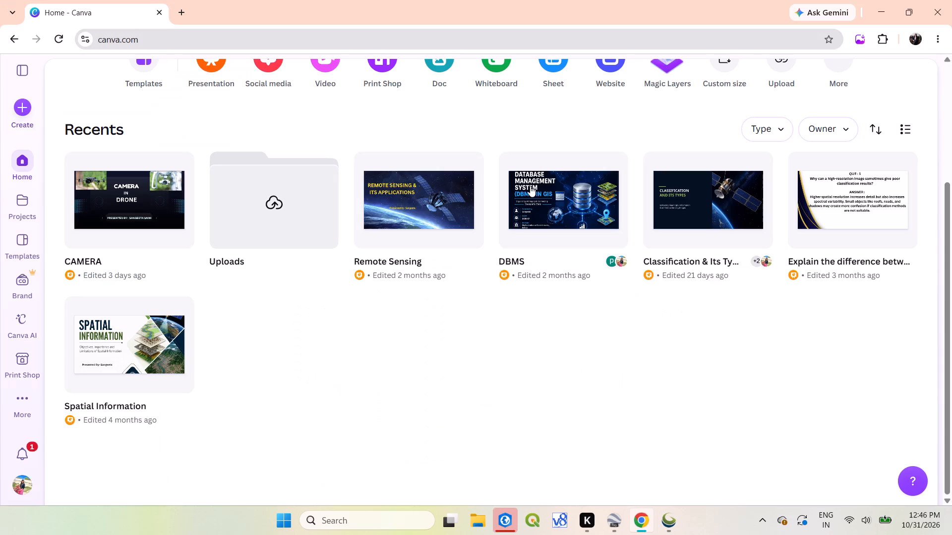
pyautogui.click(173, 10)
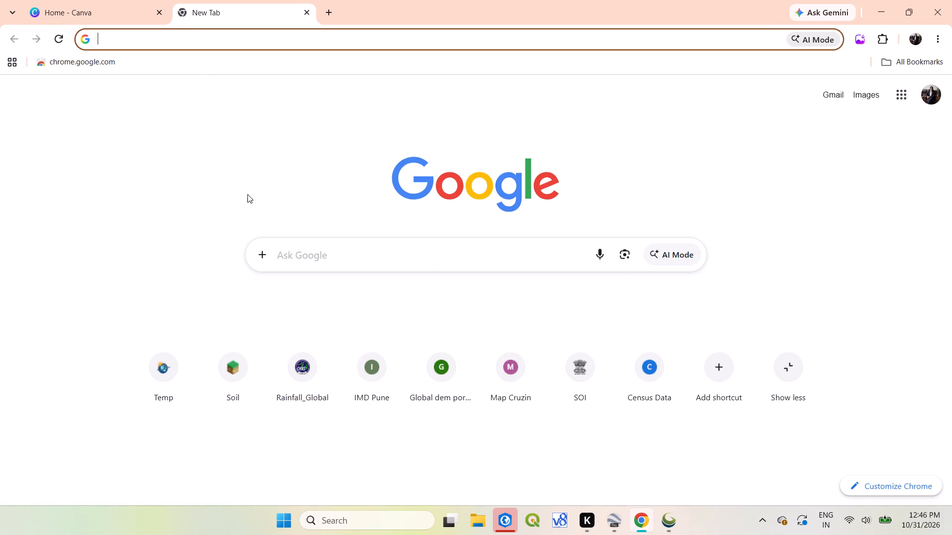
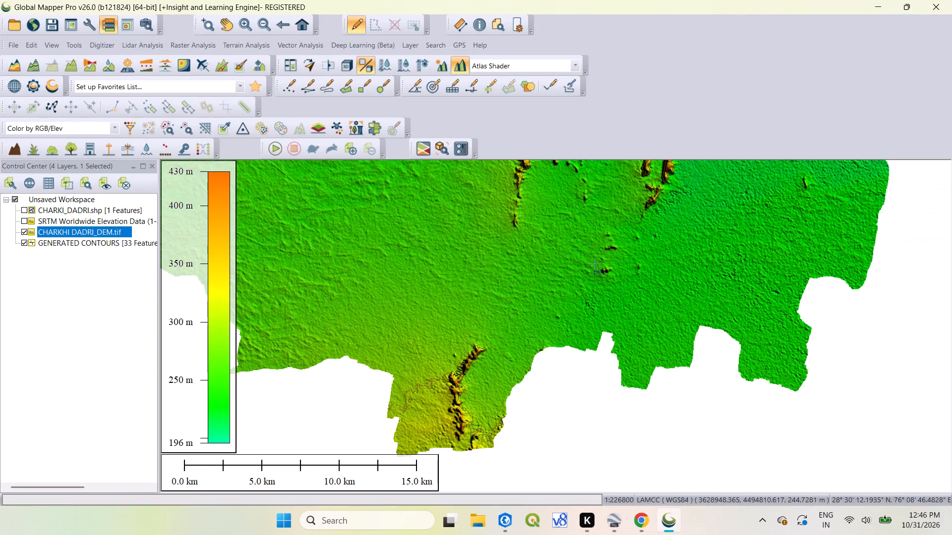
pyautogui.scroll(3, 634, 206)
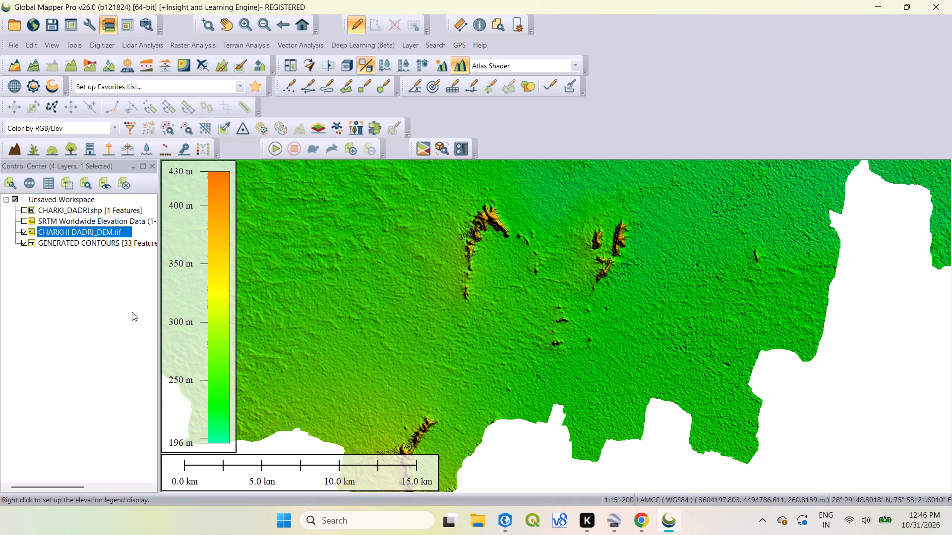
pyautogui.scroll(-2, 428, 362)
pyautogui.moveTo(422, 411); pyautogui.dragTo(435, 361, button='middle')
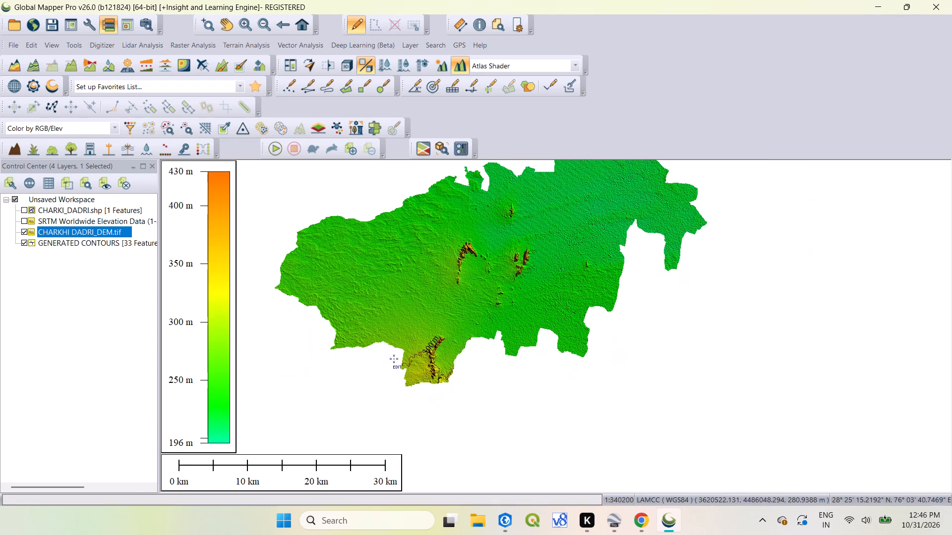
# Hide the CHARKHI DADRI_DEM.tif layer and examine the generated contour lines on their own.
pyautogui.click(22, 231)
pyautogui.scroll(3, 430, 367)
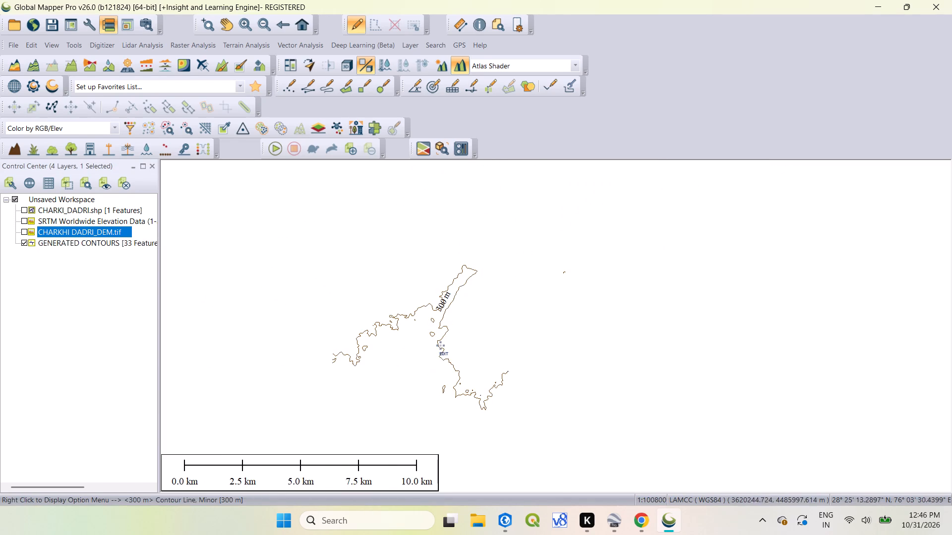
pyautogui.scroll(-2, 440, 345)
pyautogui.scroll(1, 505, 218)
pyautogui.scroll(-1, 504, 218)
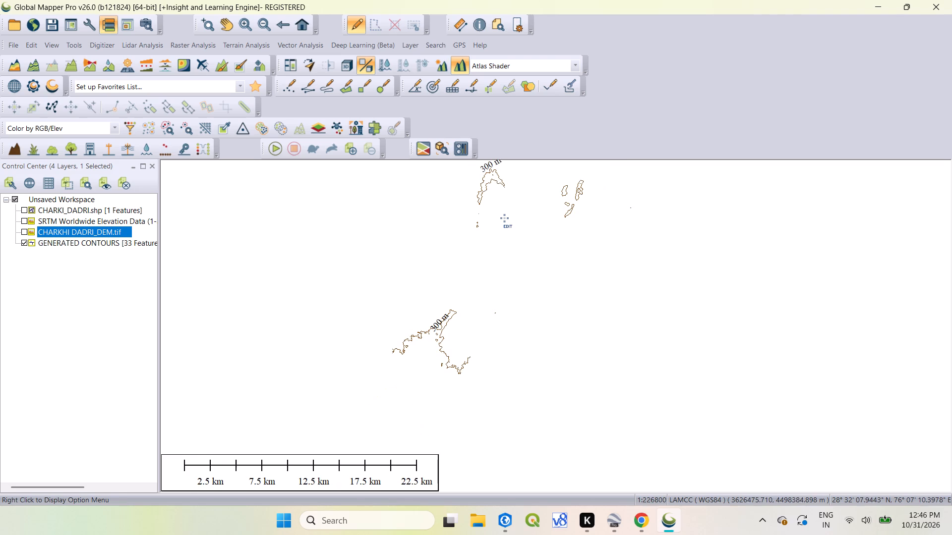
pyautogui.scroll(-1, 474, 232)
pyautogui.moveTo(473, 251); pyautogui.dragTo(453, 282, button='middle')
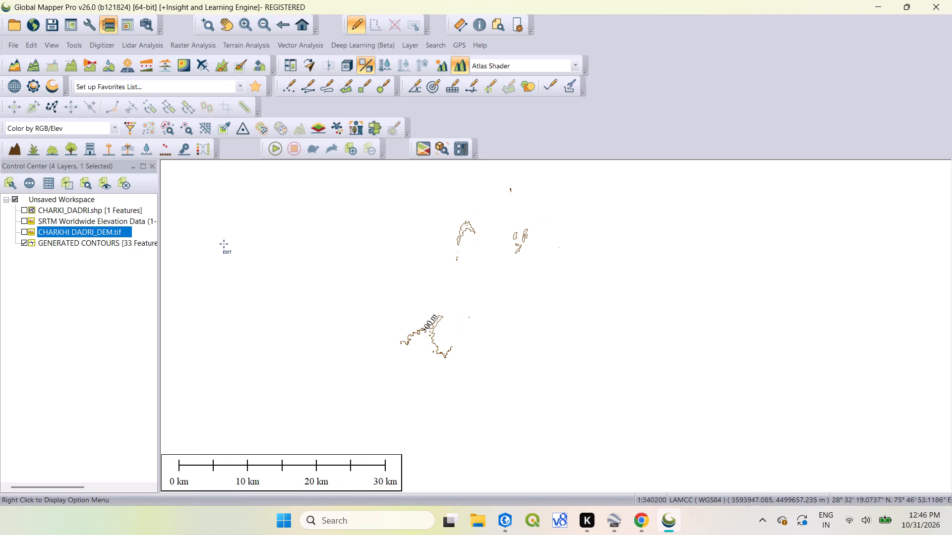
# Hide the GENERATED CONTOURS layer and display CHARKHI DADRI_DEM.tif to view the terrain alone.
pyautogui.click(23, 241)
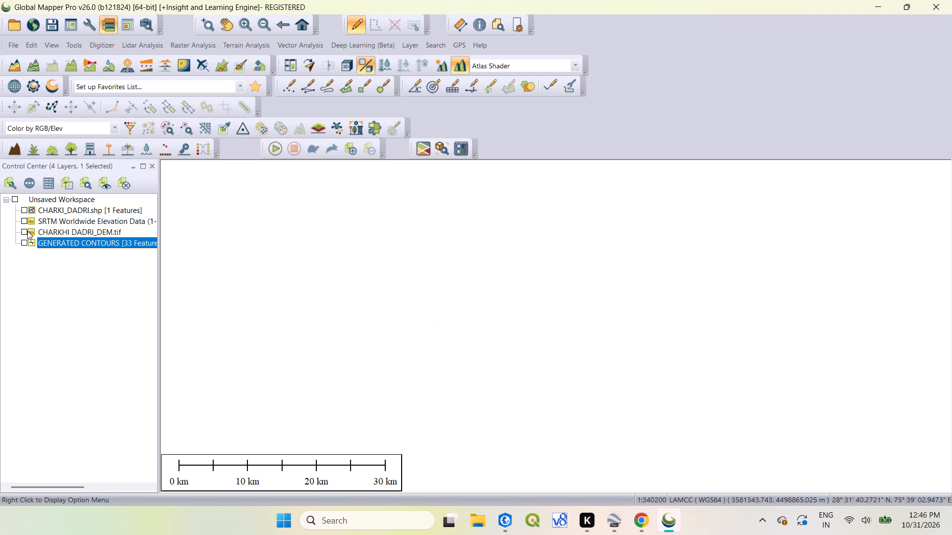
pyautogui.click(25, 231)
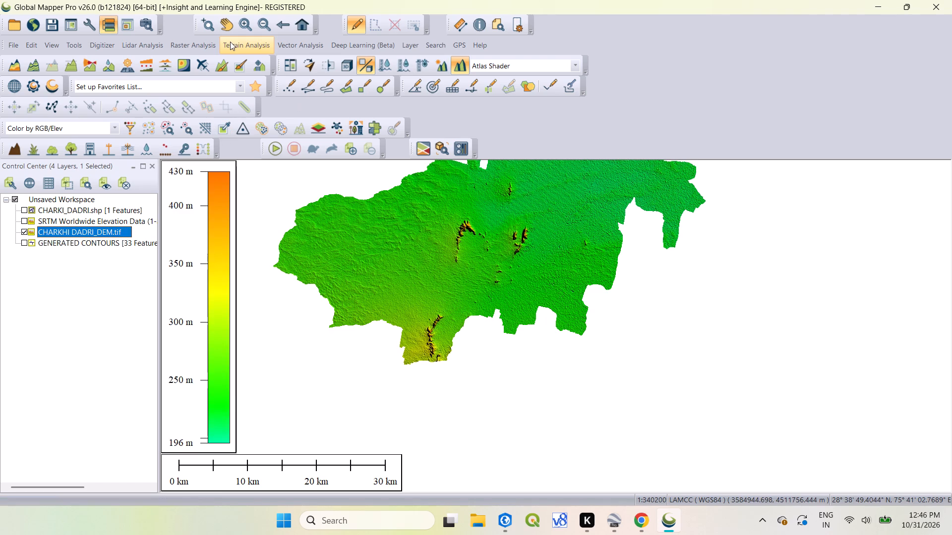
pyautogui.click(234, 44)
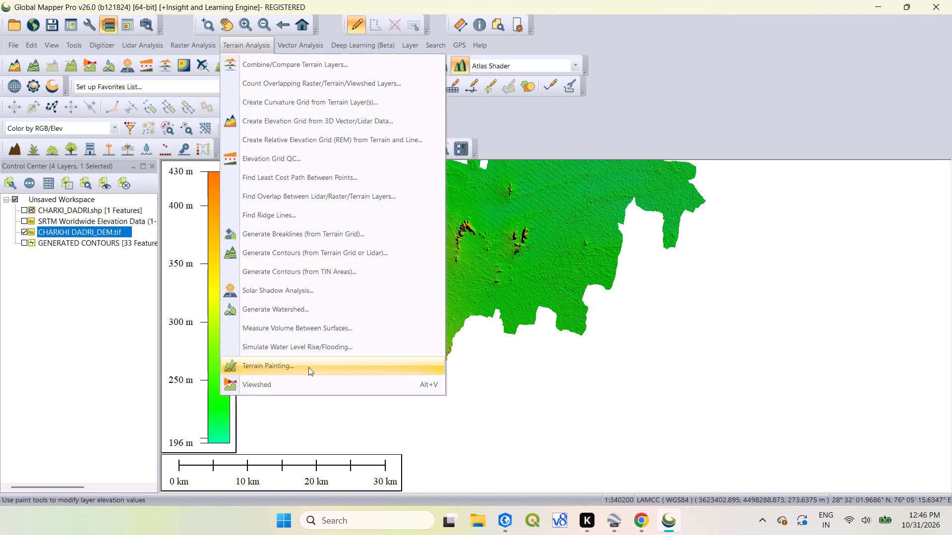
# Display the GENERATED CONTOURS layer over the DEM and examine the contours on the southern ridge and across the district.
pyautogui.click(23, 242)
pyautogui.scroll(4, 442, 336)
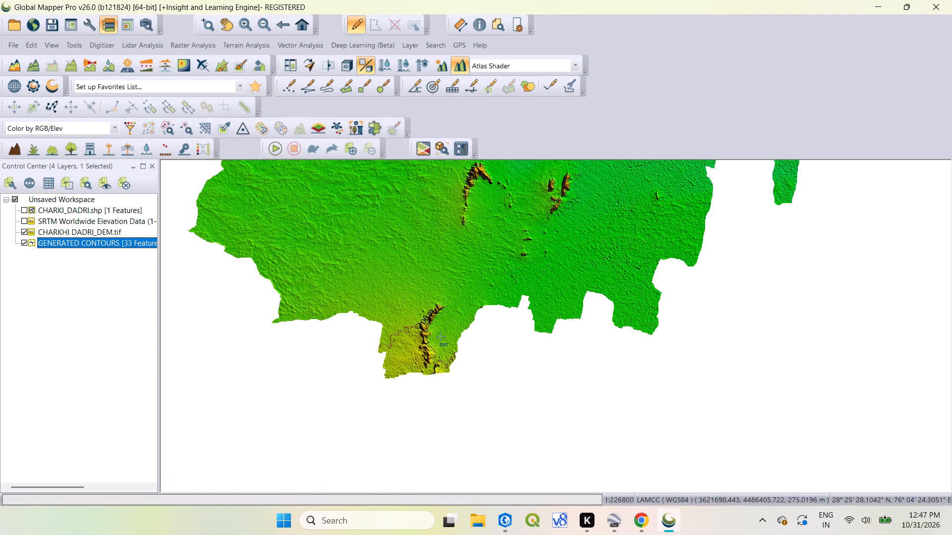
pyautogui.scroll(1, 430, 343)
pyautogui.scroll(3, 385, 330)
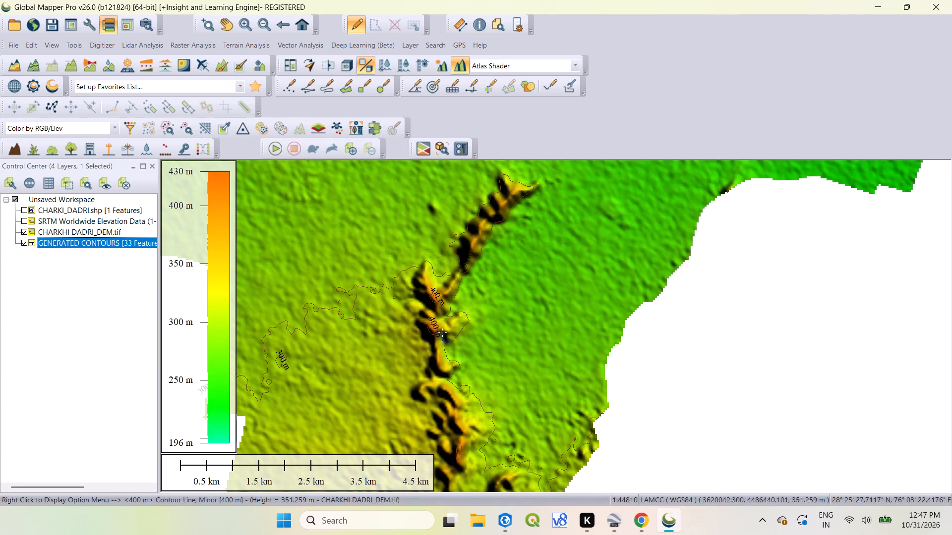
pyautogui.scroll(-2, 518, 273)
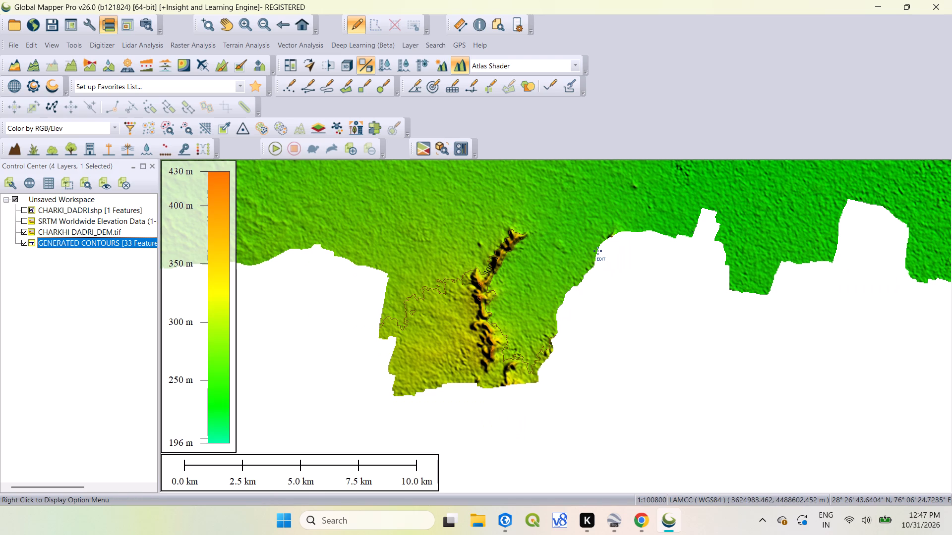
pyautogui.moveTo(597, 251); pyautogui.dragTo(574, 315)
pyautogui.scroll(-3, 607, 257)
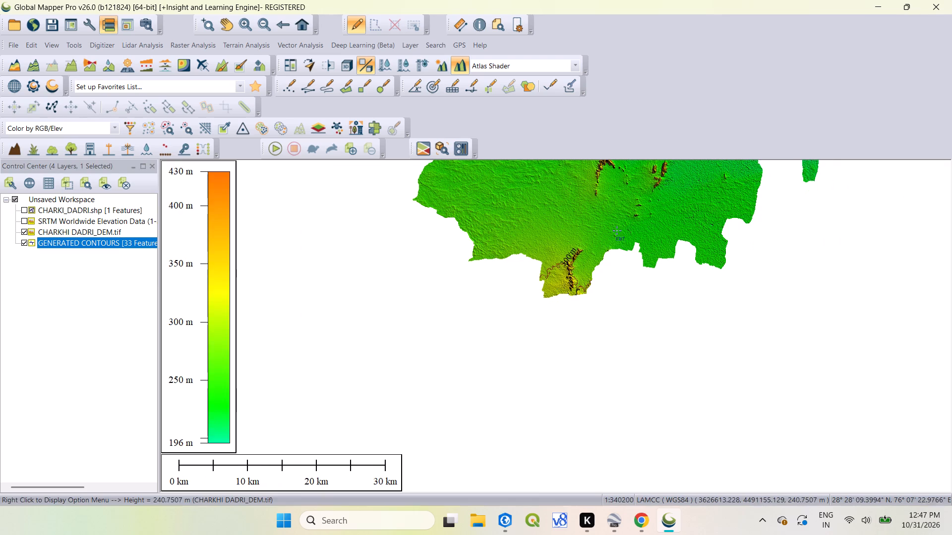
pyautogui.moveTo(623, 201); pyautogui.dragTo(598, 314, button='middle')
pyautogui.scroll(2, 602, 269)
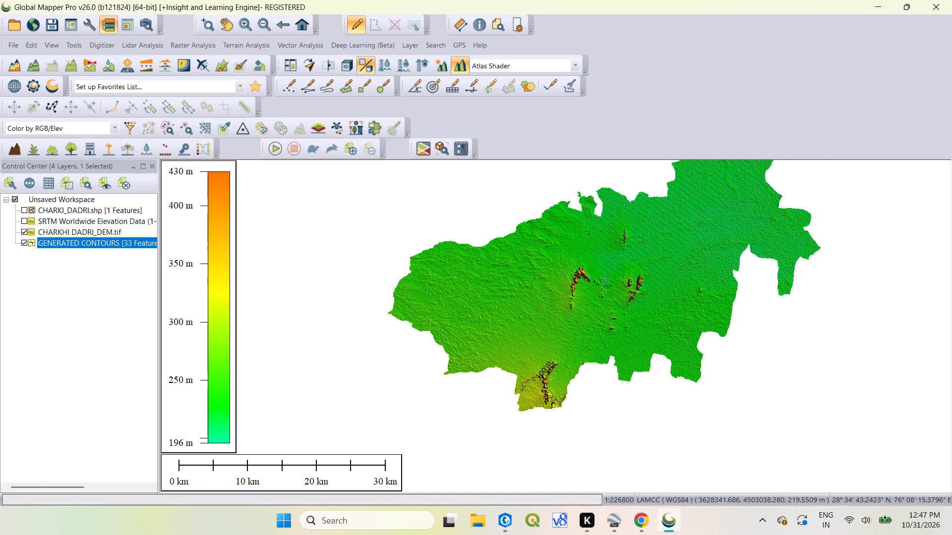
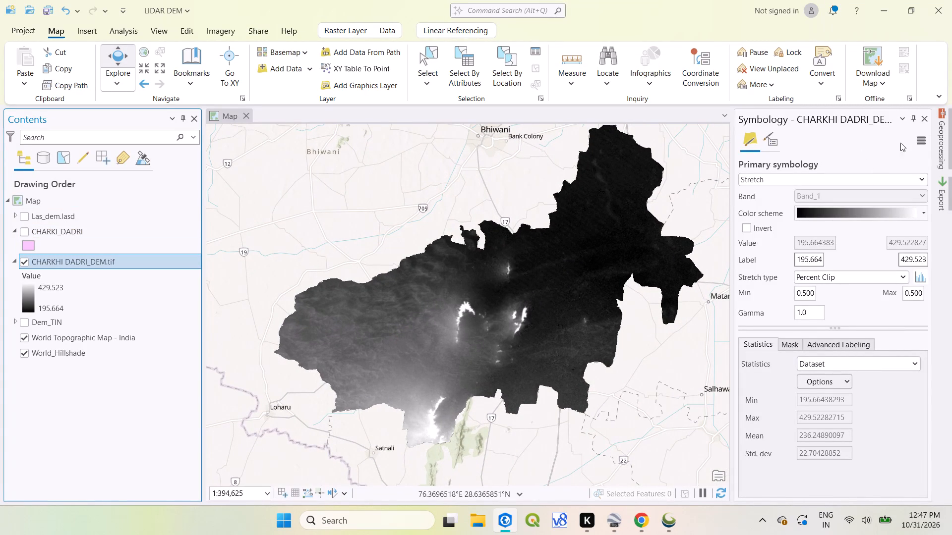
# Search the geoprocessing tools for the Spatial Analyst Contour tool and set its input raster to CHARKHI DADRI_DEM.tif.
pyautogui.click(927, 123)
pyautogui.click(946, 139)
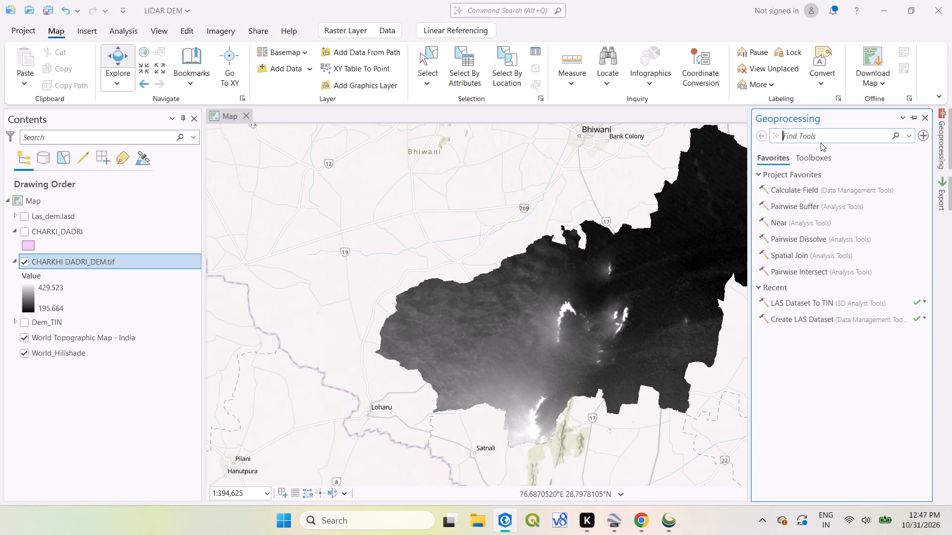
pyautogui.write('COMTOUR')
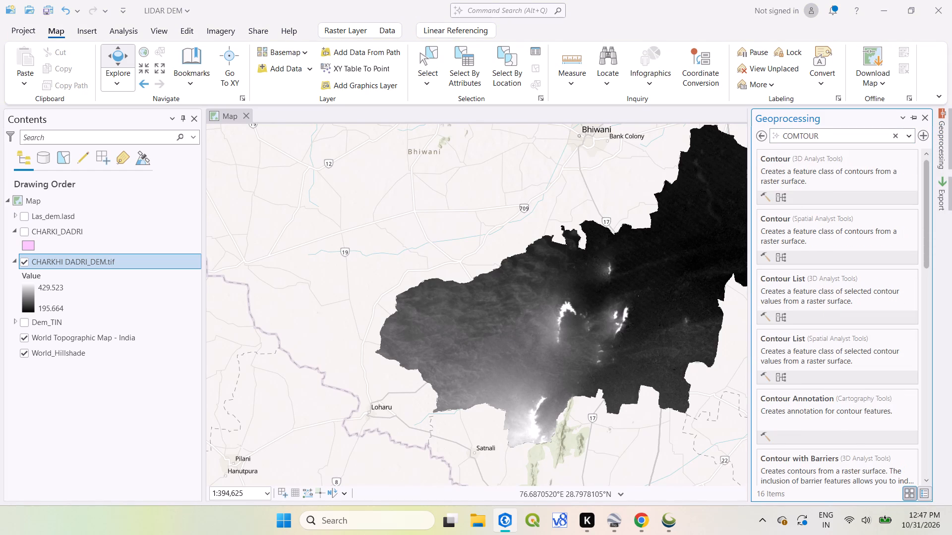
pyautogui.click(816, 223)
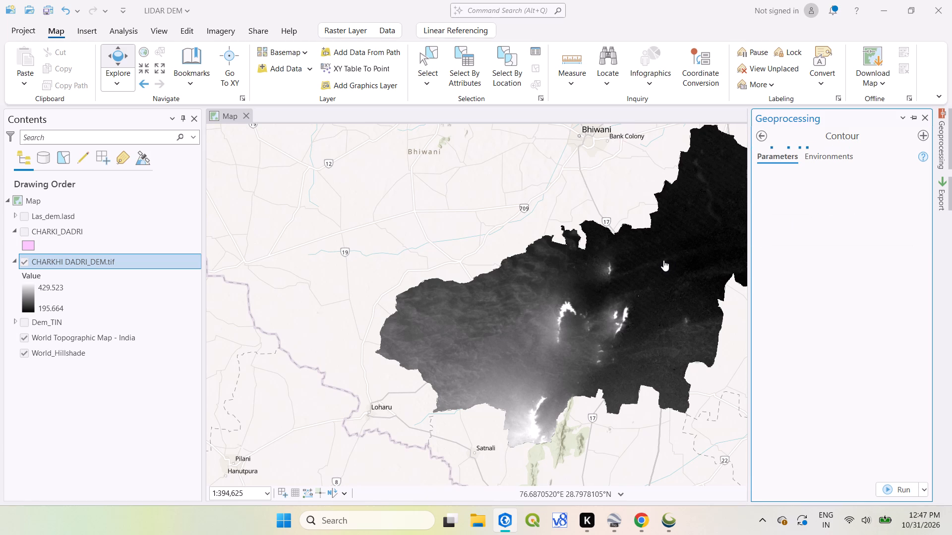
pyautogui.moveTo(661, 261); pyautogui.dragTo(612, 262, button='middle')
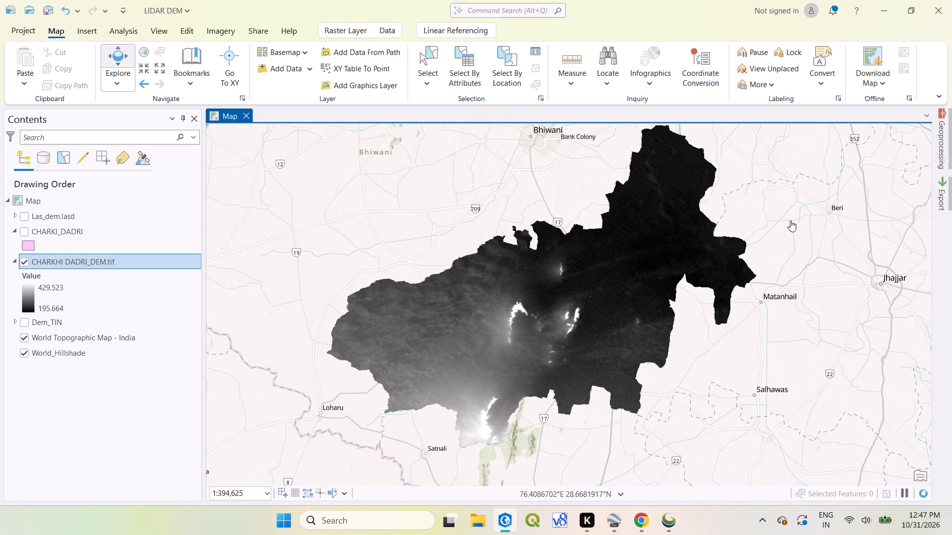
pyautogui.click(938, 143)
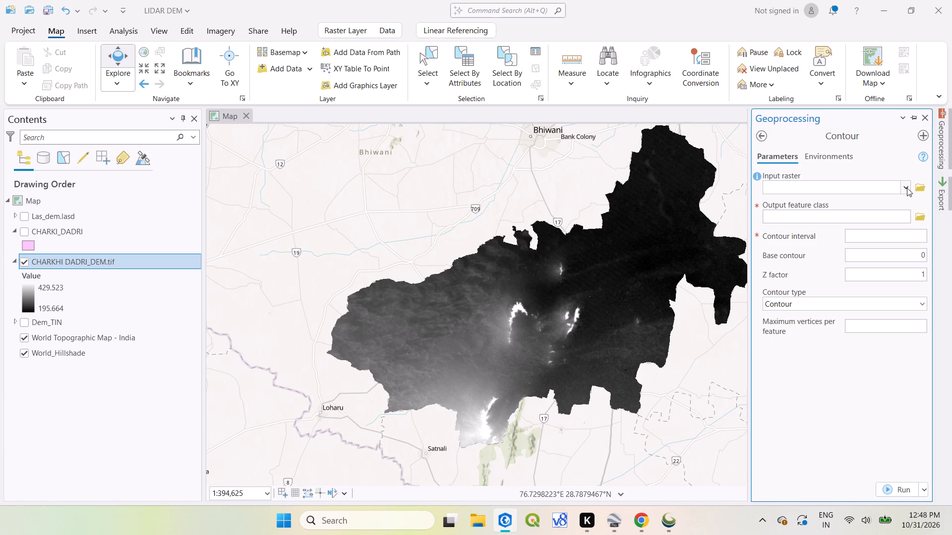
pyautogui.click(907, 188)
pyautogui.click(890, 200)
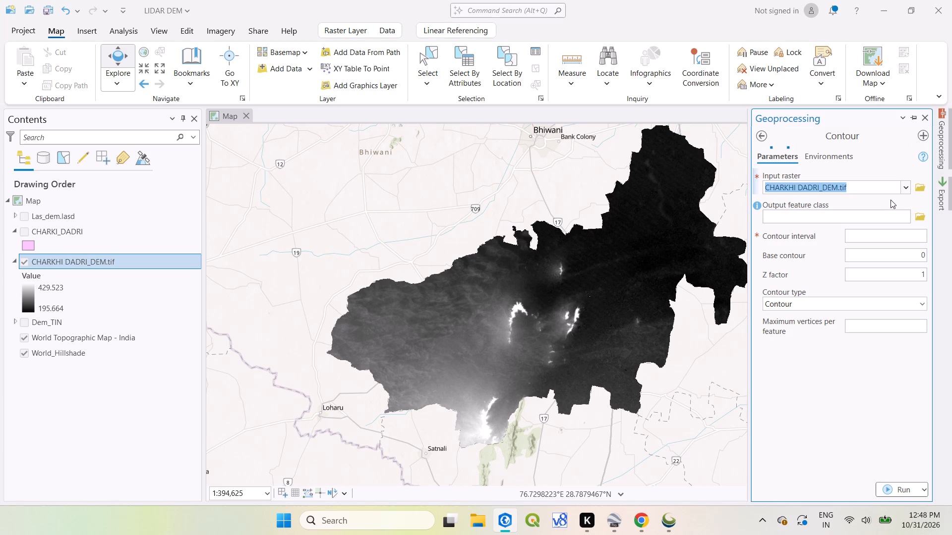
# Browse to the Downloads folder as the location for the output feature class.
pyautogui.click(924, 215)
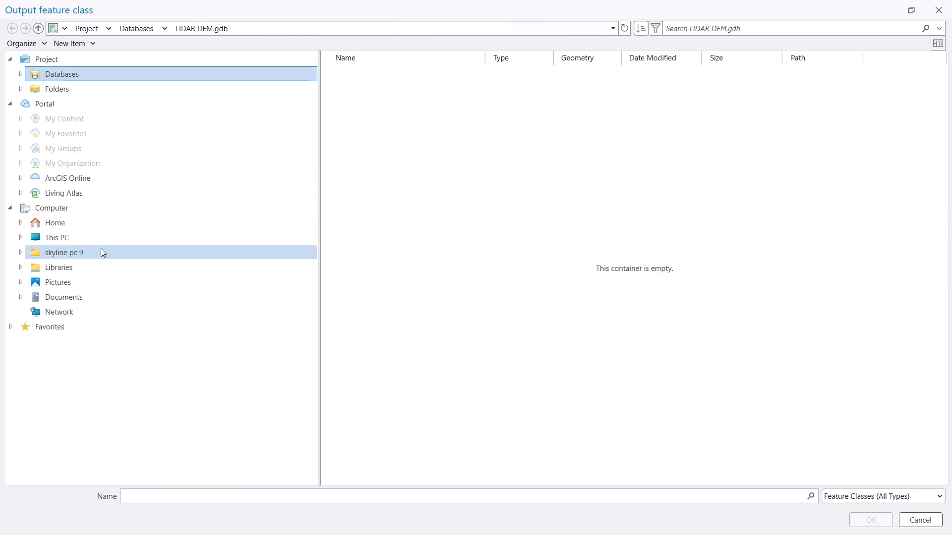
pyautogui.click(105, 225)
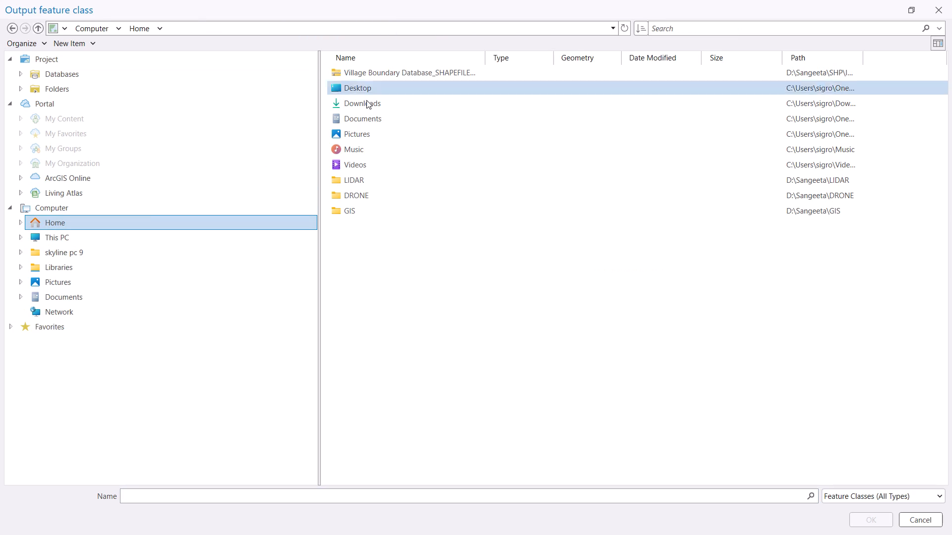
pyautogui.doubleClick(365, 101)
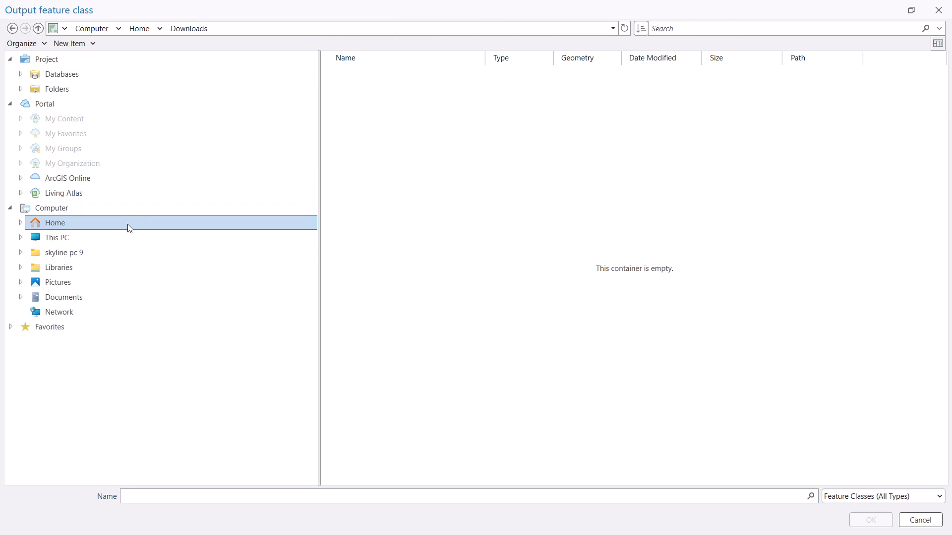
pyautogui.click(162, 493)
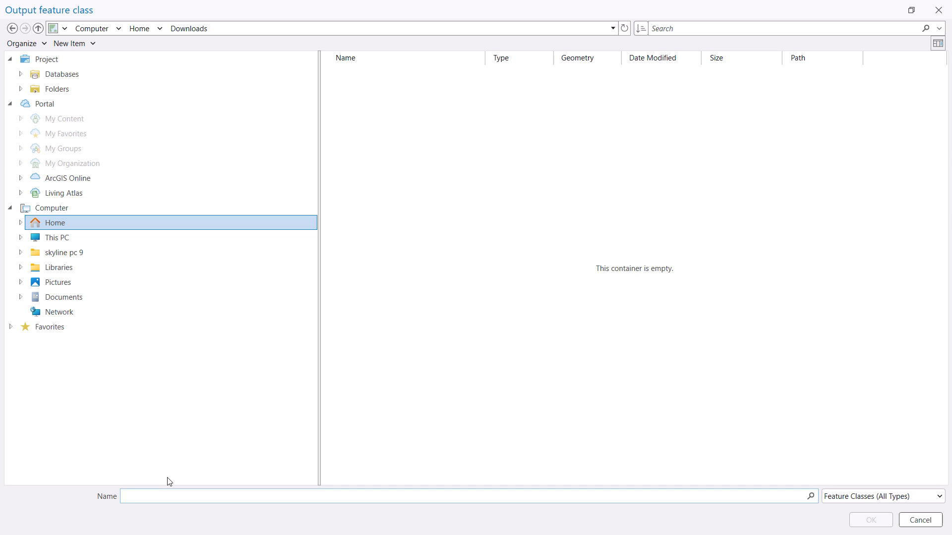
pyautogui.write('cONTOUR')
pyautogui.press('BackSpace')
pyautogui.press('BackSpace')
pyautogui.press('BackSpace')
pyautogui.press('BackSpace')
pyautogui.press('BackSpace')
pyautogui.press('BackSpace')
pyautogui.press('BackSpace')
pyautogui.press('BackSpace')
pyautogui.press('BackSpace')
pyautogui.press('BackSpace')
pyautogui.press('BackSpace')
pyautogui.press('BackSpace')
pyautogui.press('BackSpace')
# Name the output feature class Countour_charkhidadri and accept it in the Downloads folder.
pyautogui.press('c')
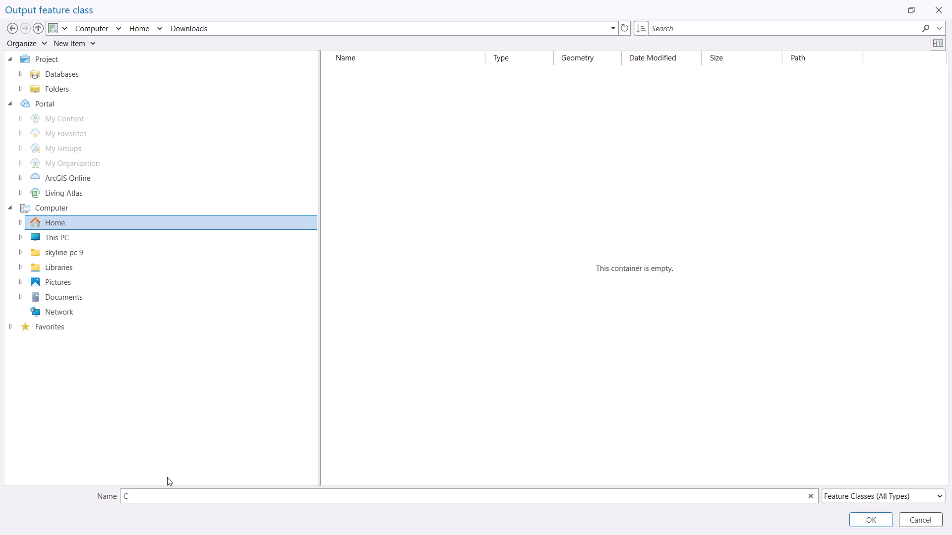
pyautogui.press('o')
pyautogui.write('untour')
pyautogui.hotkey('shift', '_')
pyautogui.write('charkhi')
pyautogui.press('space')
pyautogui.press('BackSpace')
pyautogui.write('dadri')
pyautogui.click(853, 521)
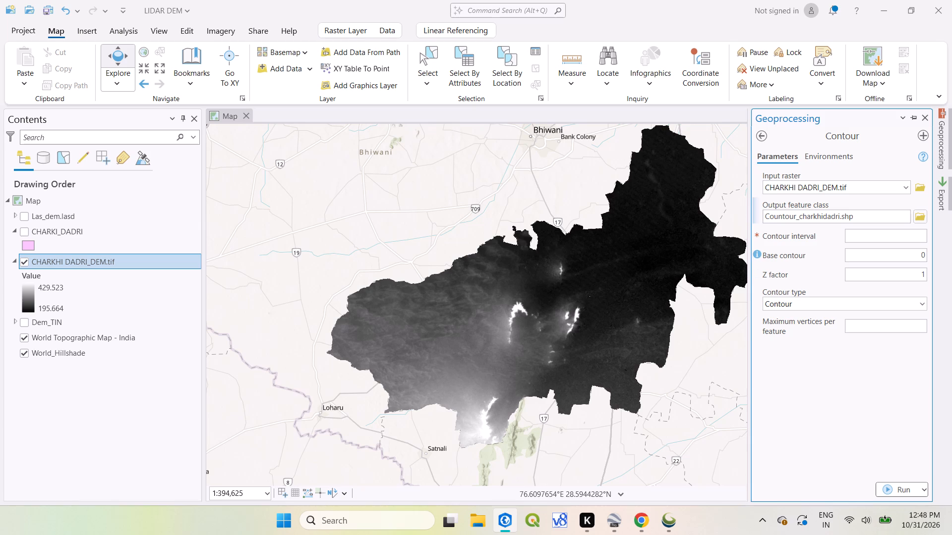
# Set the contour interval to 100.
pyautogui.click(916, 233)
pyautogui.press('1')
pyautogui.write('00')
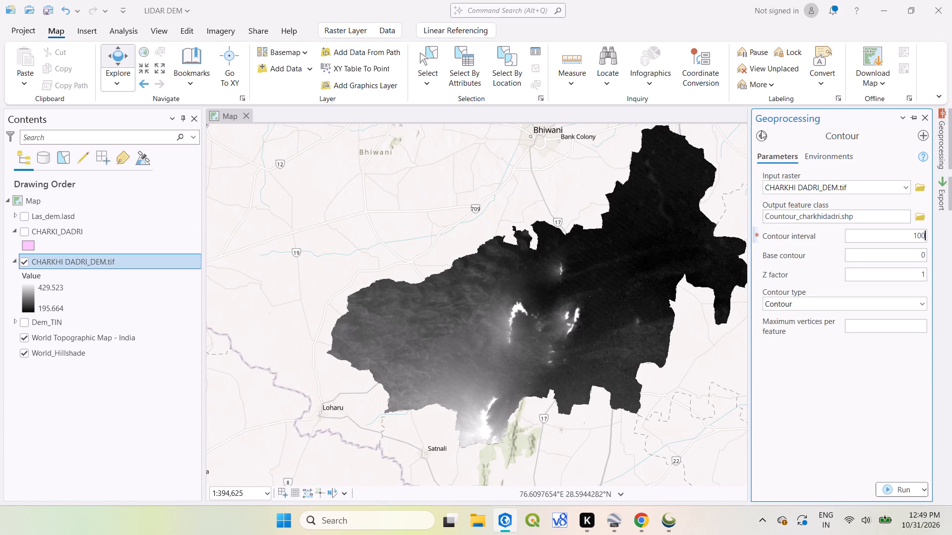
# Set the Contour tool's processing extent to that of the CHARKI_DADRI layer and review the remaining environment settings.
pyautogui.click(825, 153)
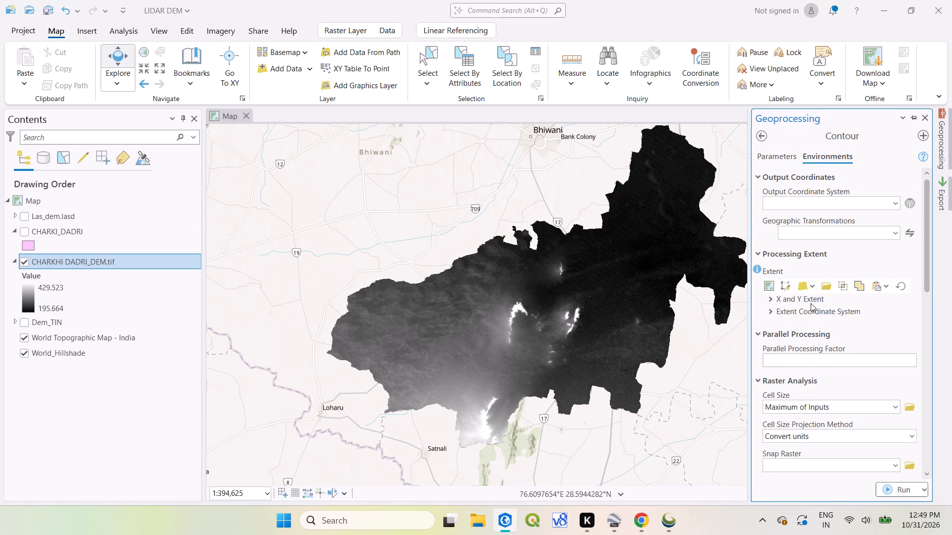
pyautogui.click(812, 283)
pyautogui.click(813, 343)
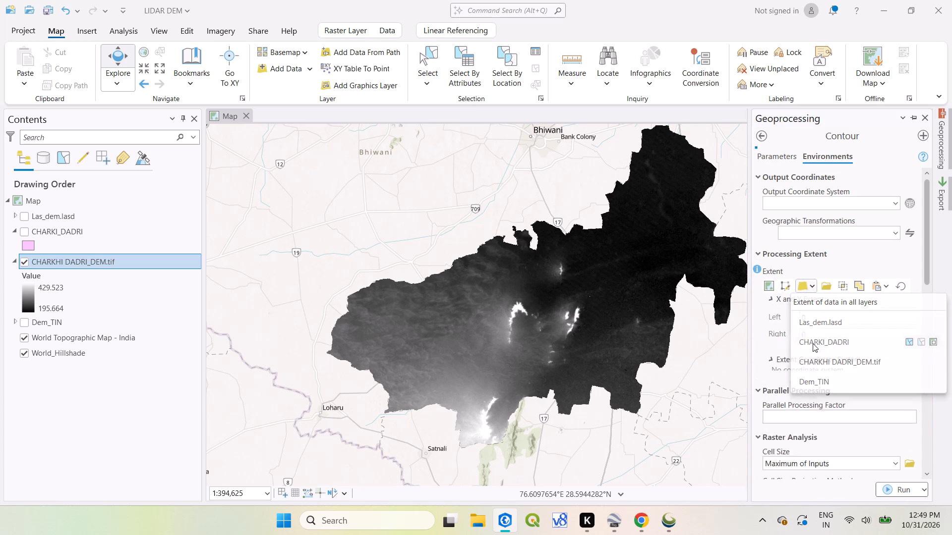
pyautogui.scroll(-2, 812, 365)
pyautogui.scroll(-2, 819, 404)
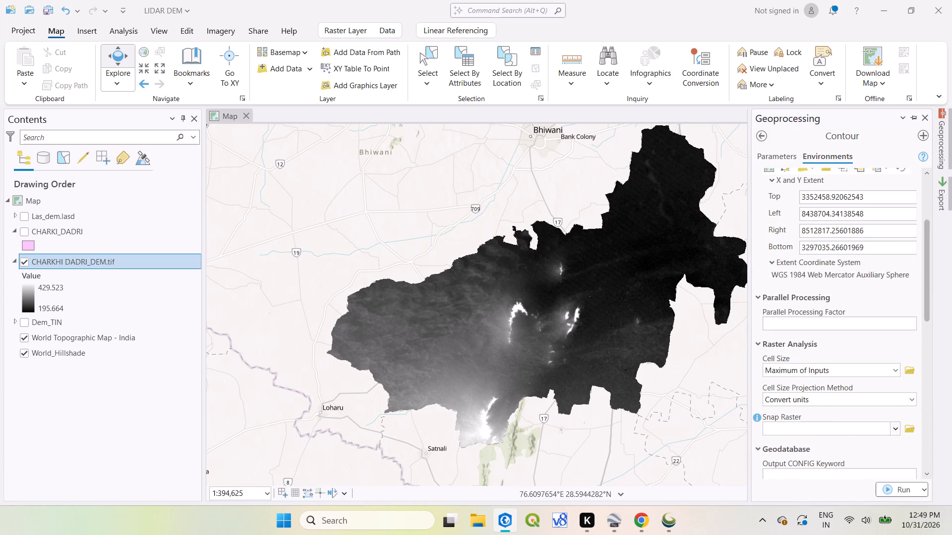
pyautogui.scroll(-2, 847, 429)
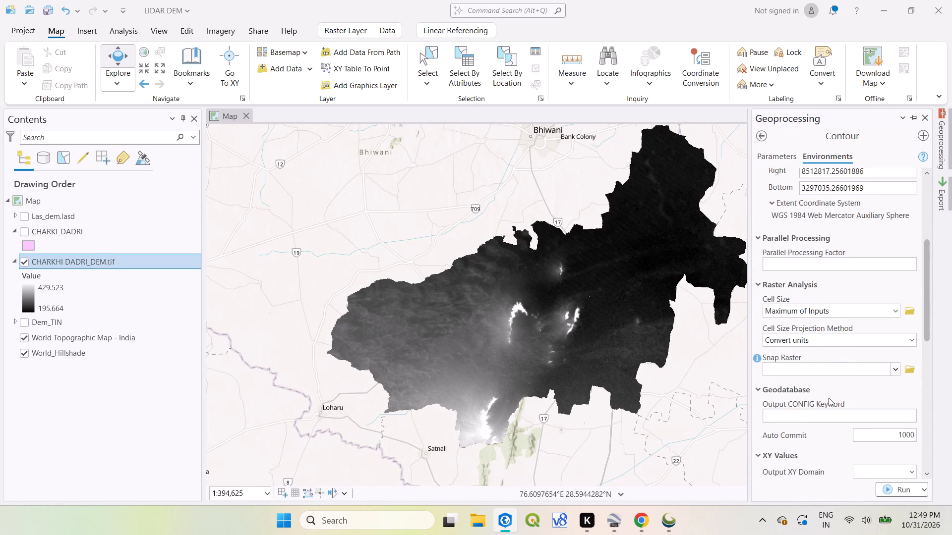
pyautogui.scroll(-2, 828, 396)
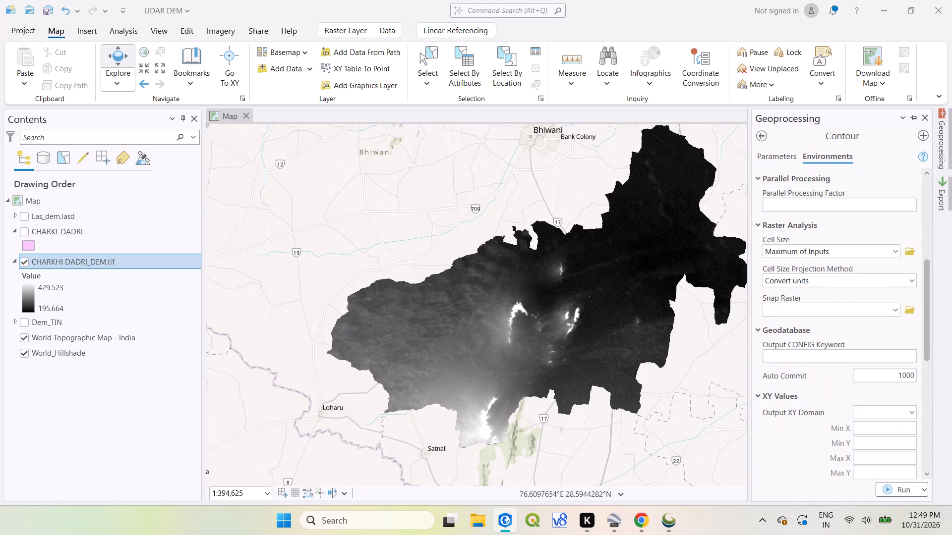
# Set the output coordinate system to match CHARKI_DADRI (LCC_WGS84) and run the Contour tool.
pyautogui.scroll(8, 837, 346)
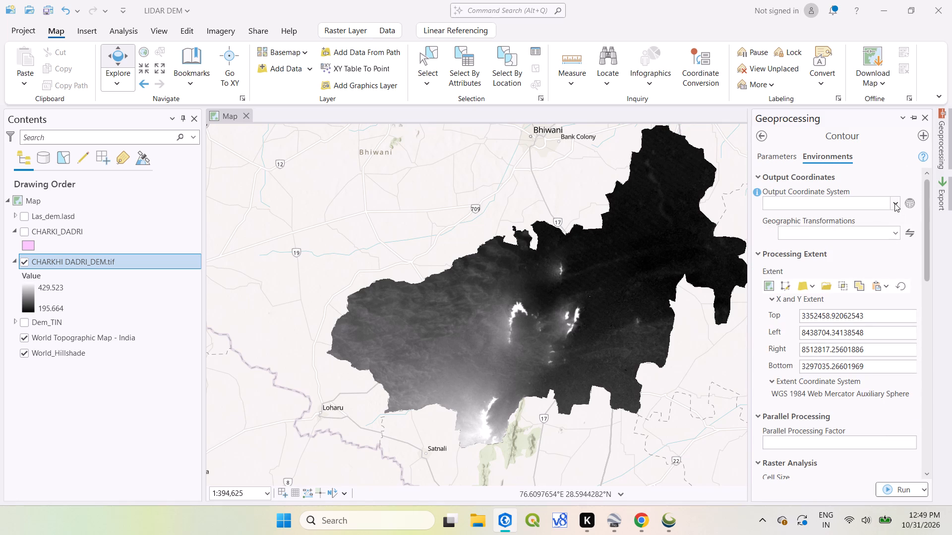
pyautogui.click(894, 203)
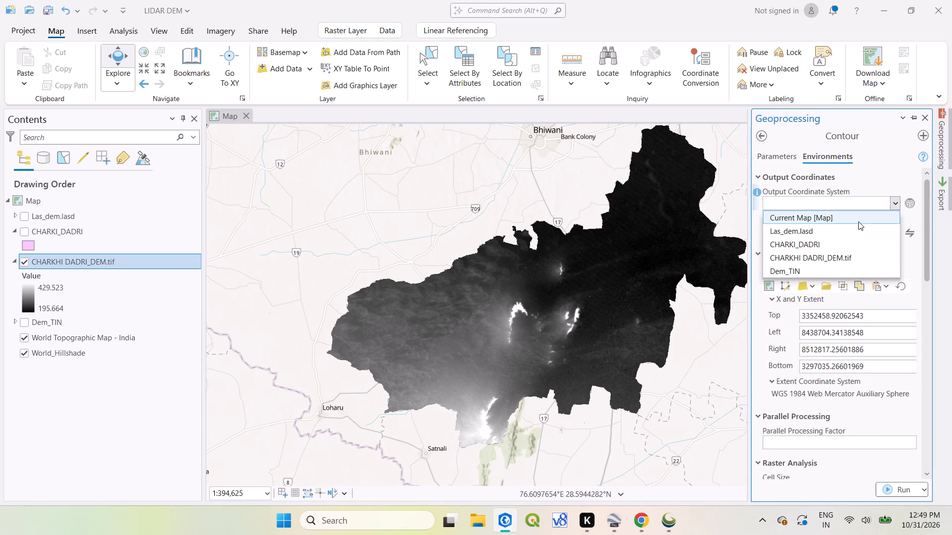
pyautogui.click(854, 248)
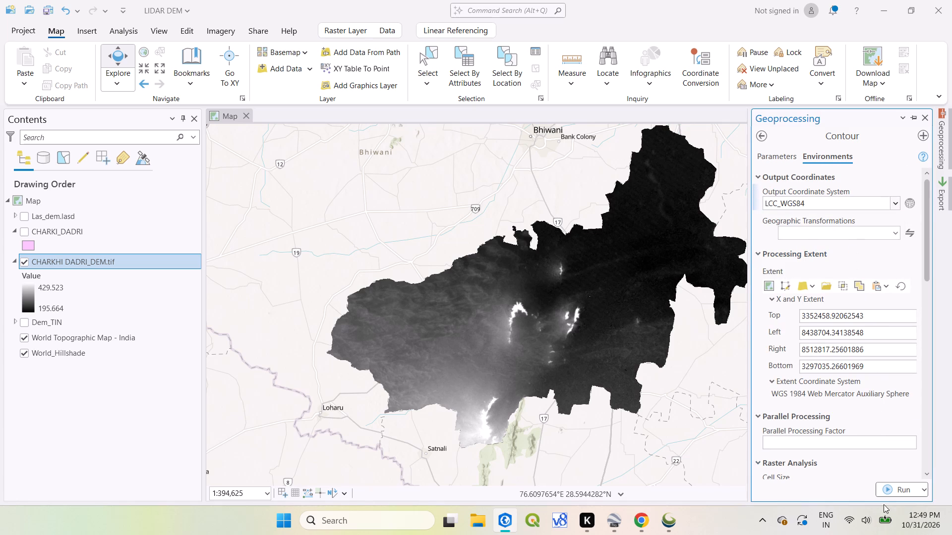
pyautogui.click(891, 491)
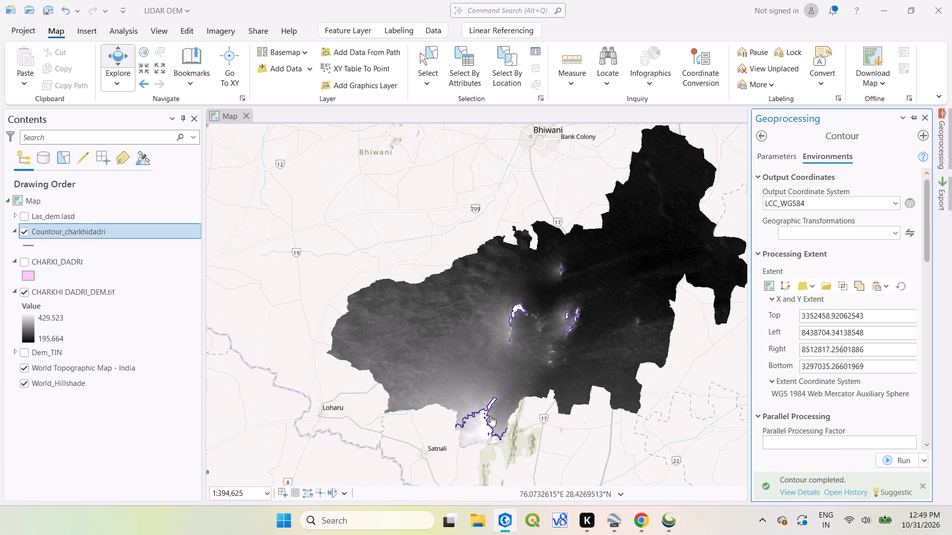
# Inspect the new contours over the DEM and open the symbology settings of the CHARKHI DADRI_DEM.tif layer.
pyautogui.scroll(2, 490, 415)
pyautogui.scroll(-1, 486, 396)
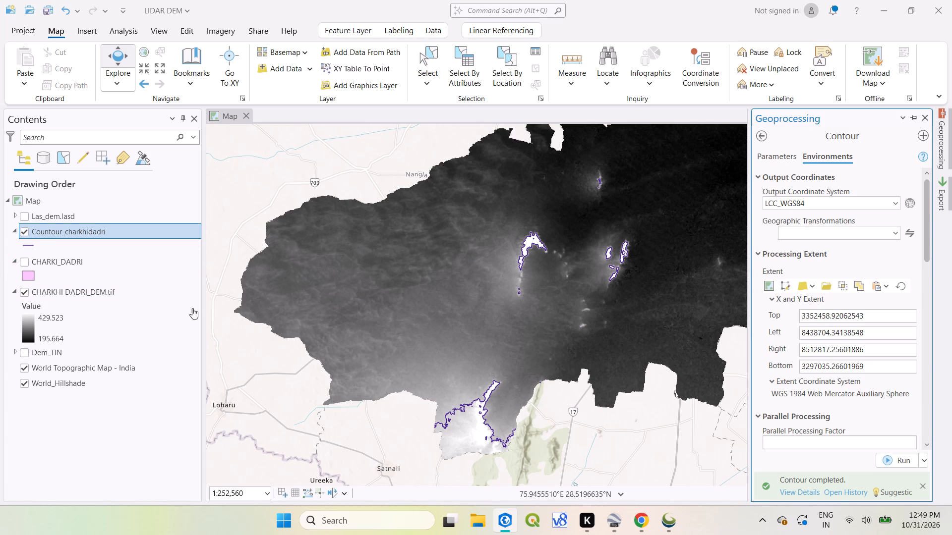
pyautogui.rightClick(90, 293)
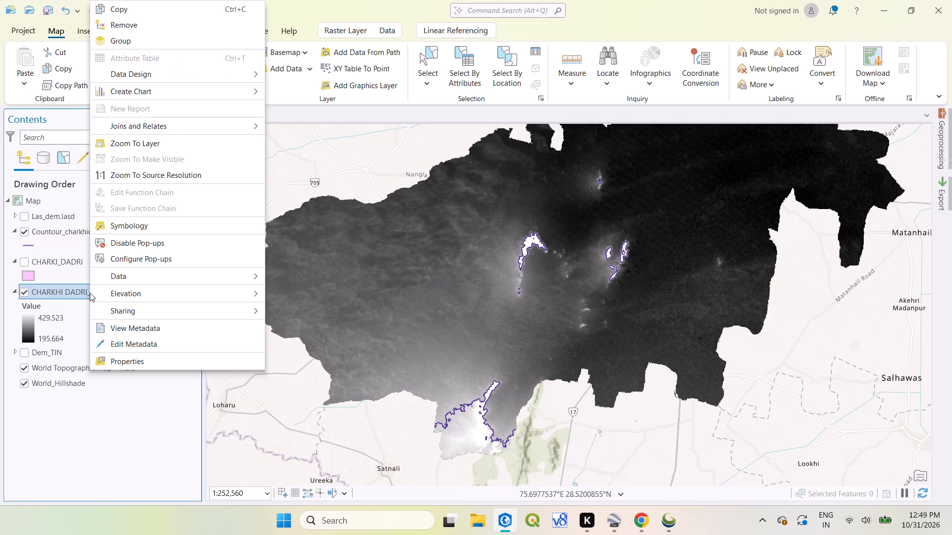
pyautogui.click(151, 229)
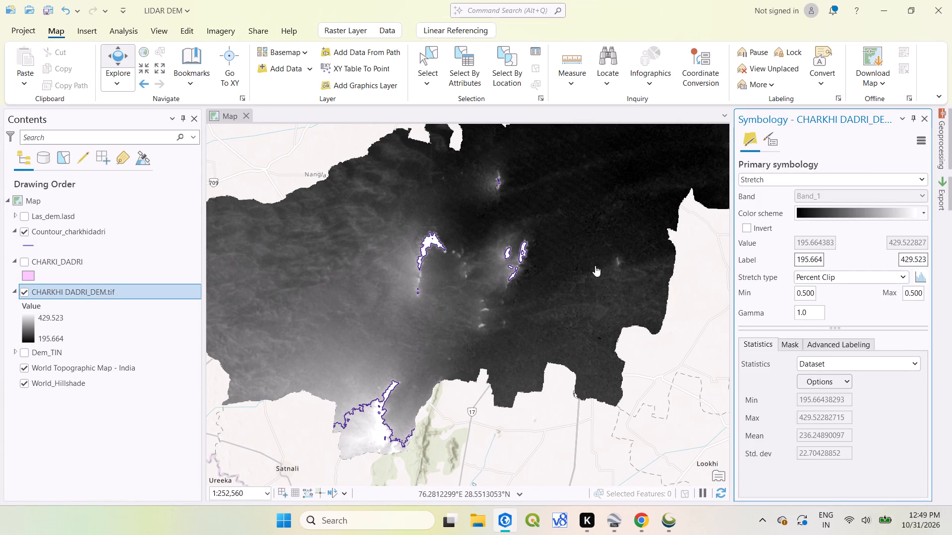
pyautogui.rightClick(128, 290)
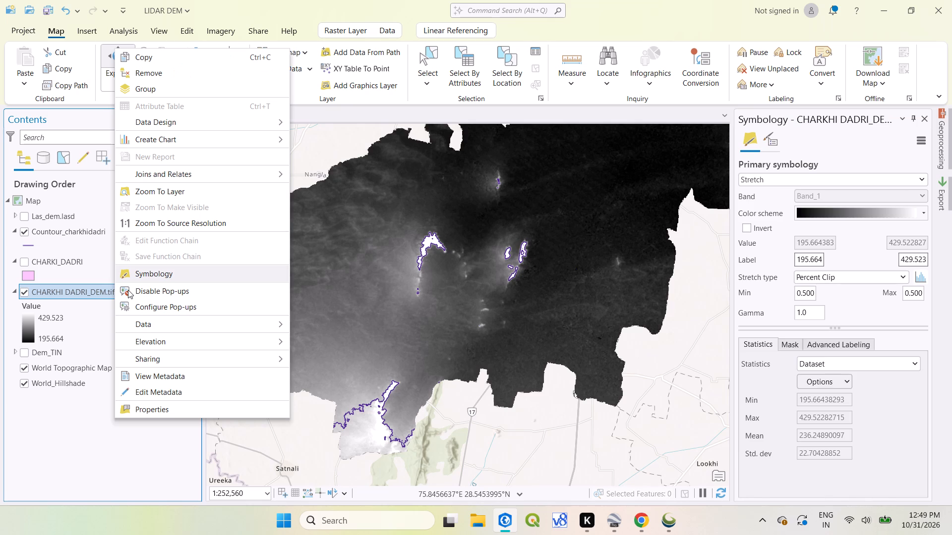
# Turn on labels for the Countour_charkhidadri layer and look at them closely on the map.
pyautogui.click(91, 229)
pyautogui.rightClick(91, 229)
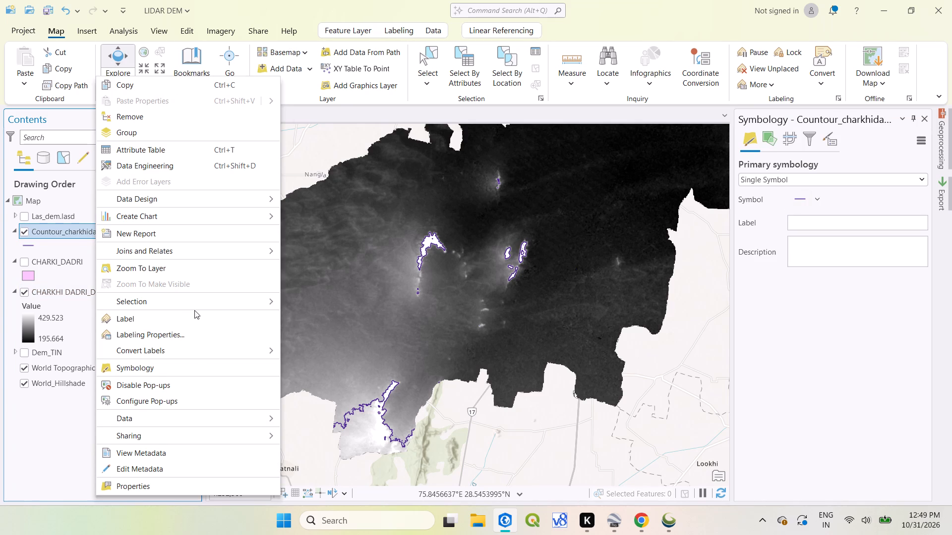
pyautogui.click(177, 318)
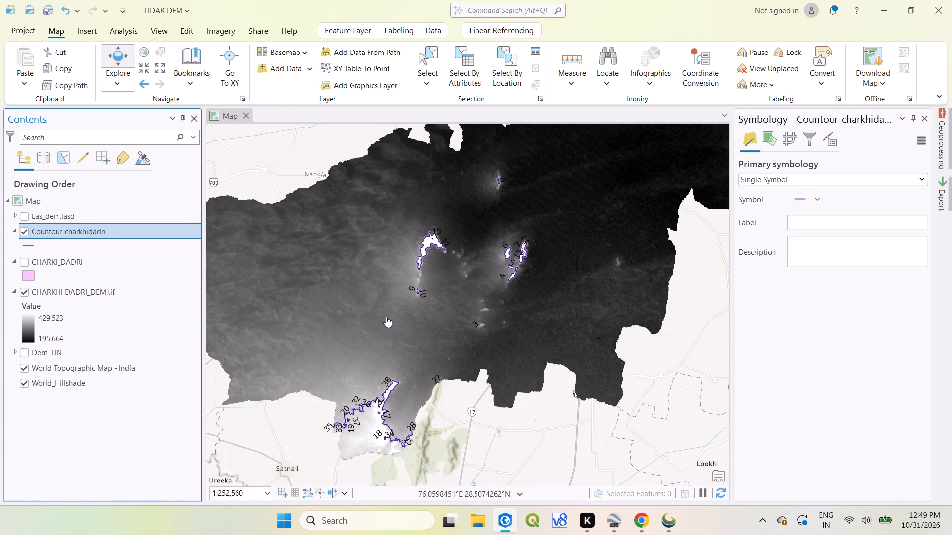
pyautogui.scroll(2, 402, 332)
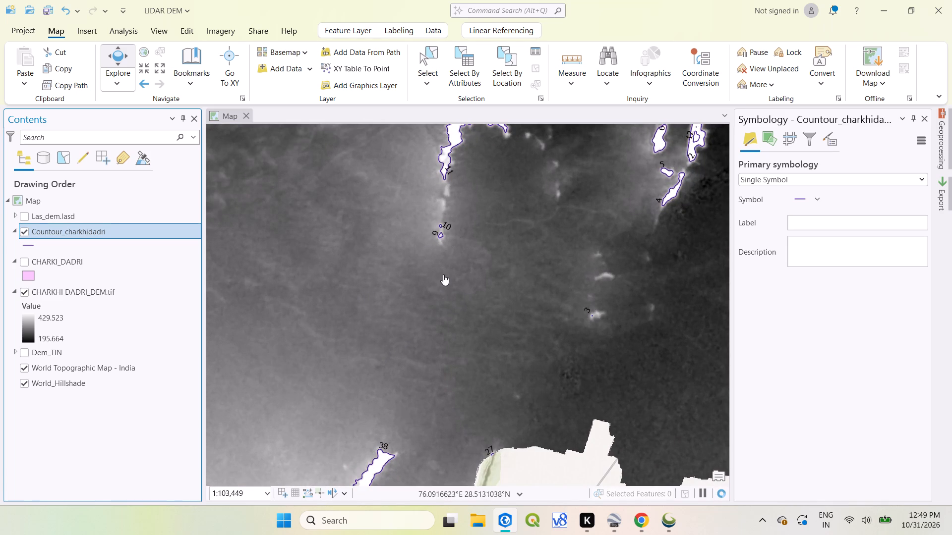
# Open the symbology settings of the CHARKHI DADRI_DEM.tif layer and keep the Stretch symbology type.
pyautogui.scroll(-3, 537, 307)
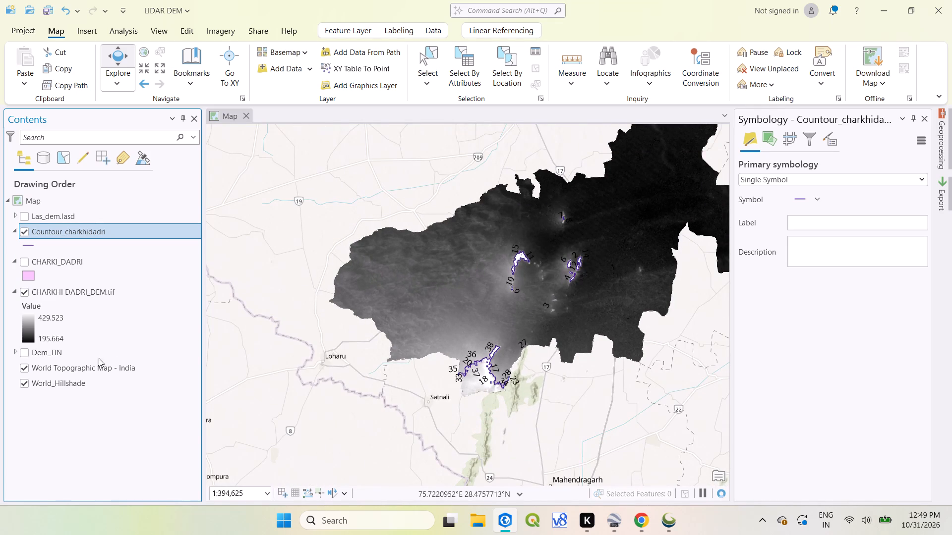
pyautogui.rightClick(84, 294)
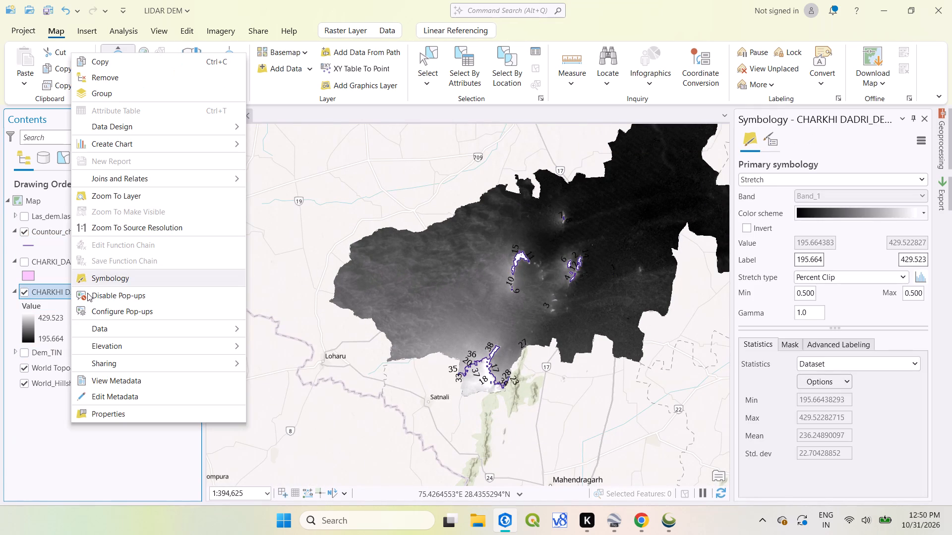
pyautogui.click(114, 281)
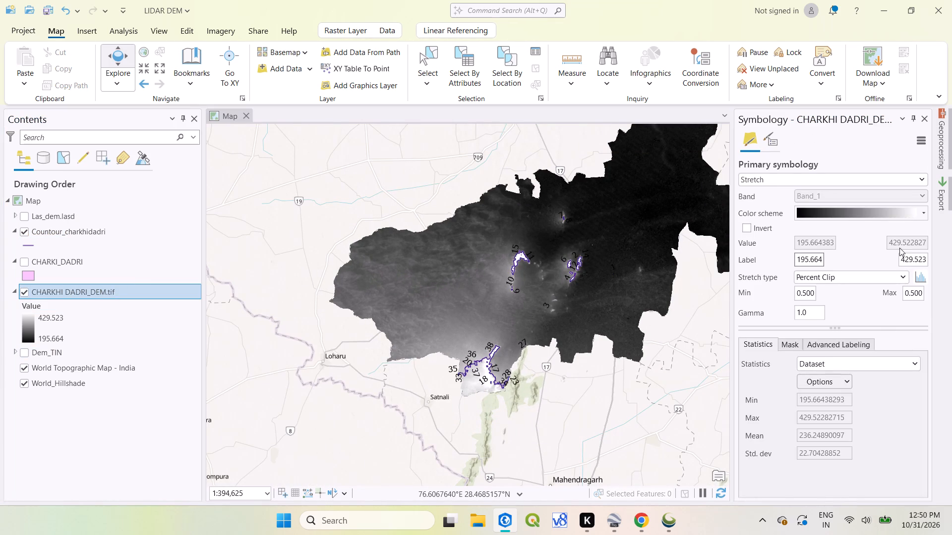
pyautogui.click(924, 179)
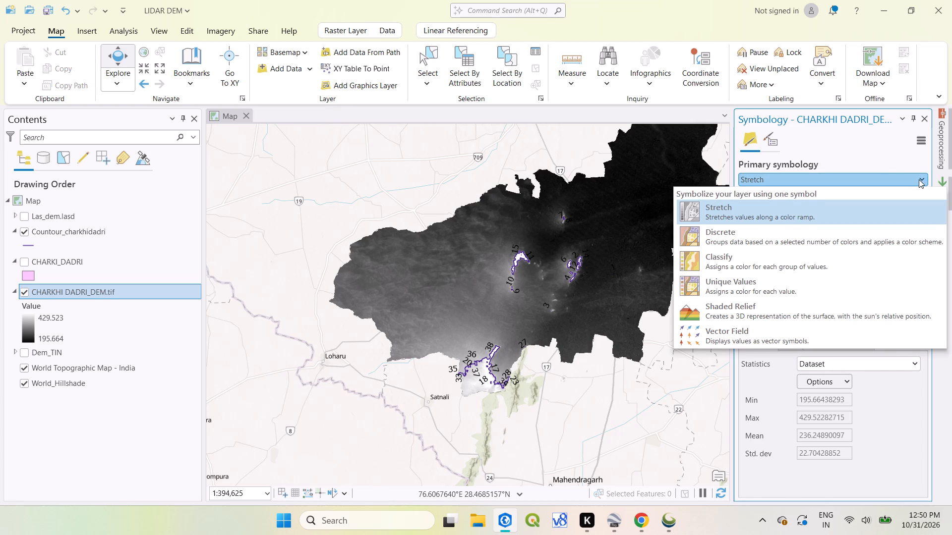
pyautogui.click(884, 156)
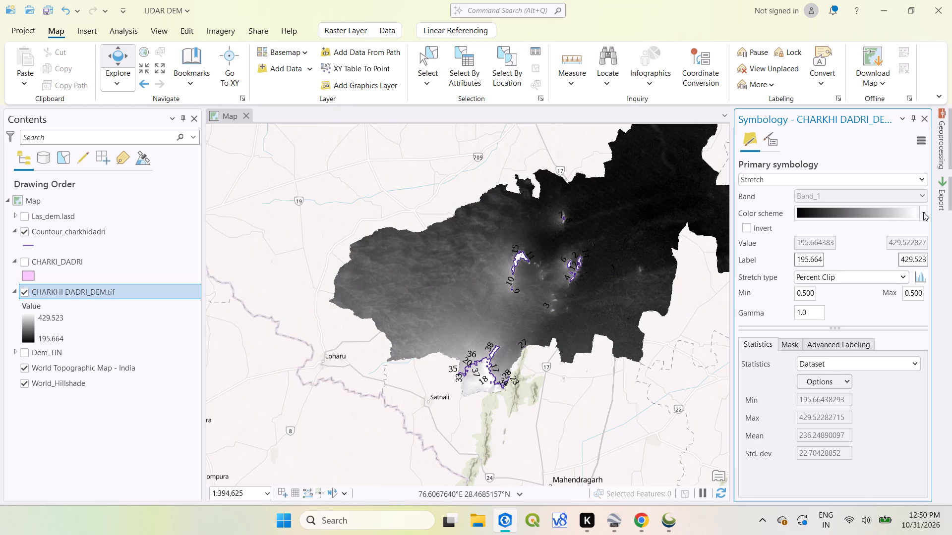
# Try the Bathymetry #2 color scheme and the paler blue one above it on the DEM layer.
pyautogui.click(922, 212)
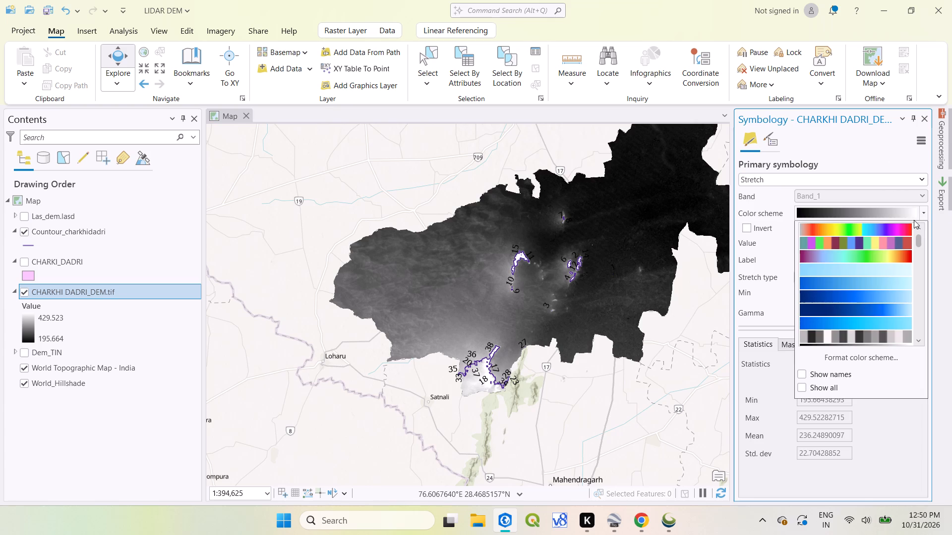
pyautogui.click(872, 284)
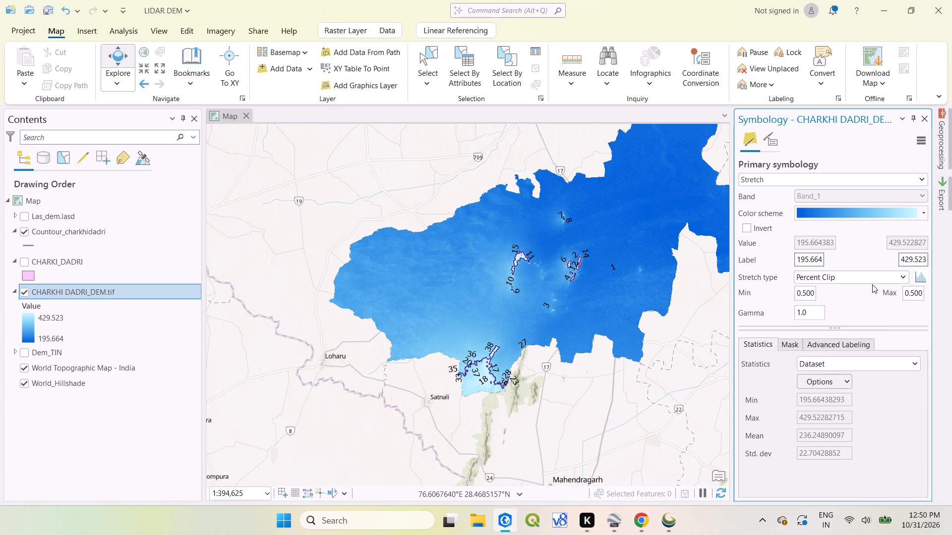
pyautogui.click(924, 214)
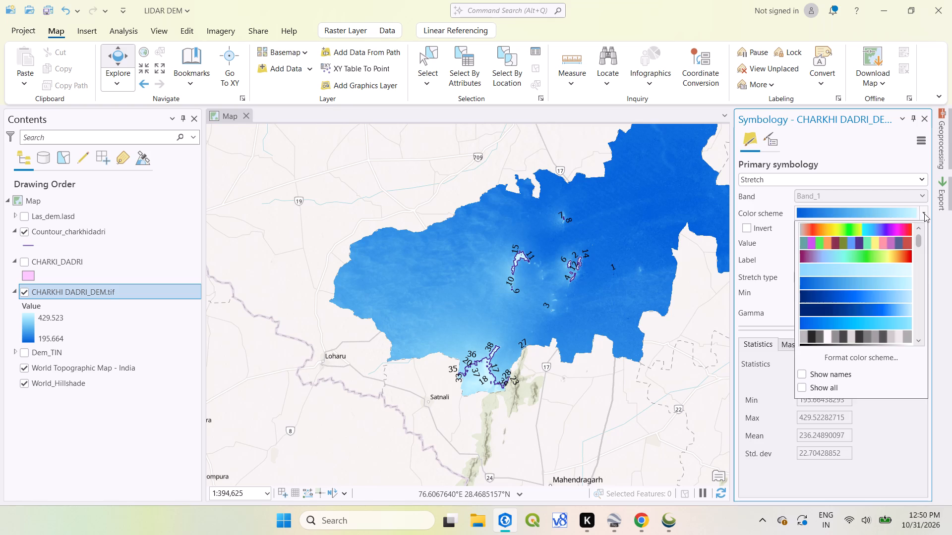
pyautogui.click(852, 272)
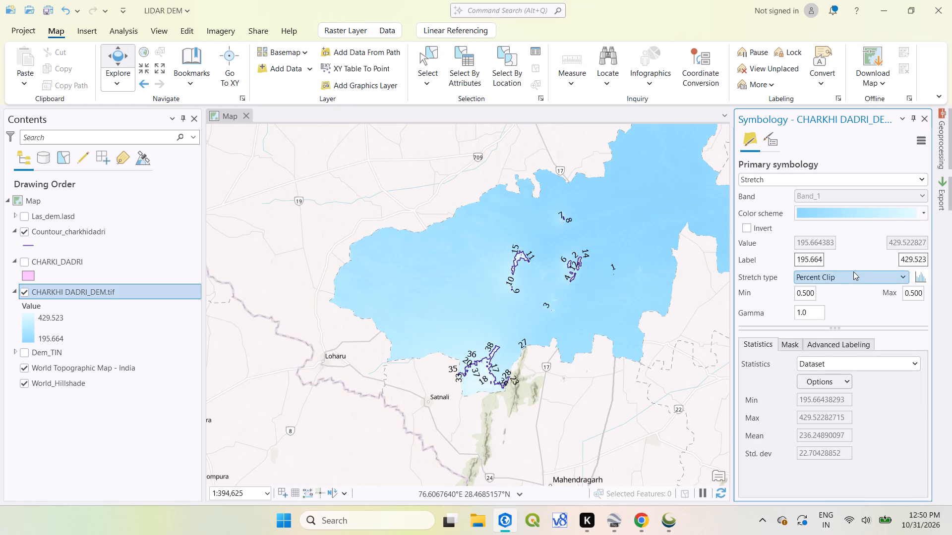
# Apply the continuous pale-to-dark red color scheme to the CHARKHI DADRI_DEM.tif layer and view the whole district on the map.
pyautogui.click(921, 213)
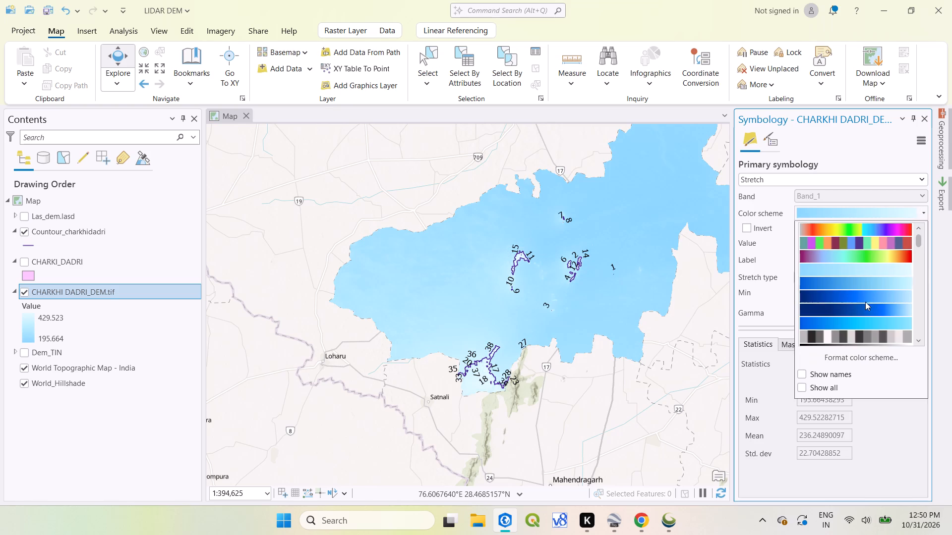
pyautogui.scroll(-3, 861, 307)
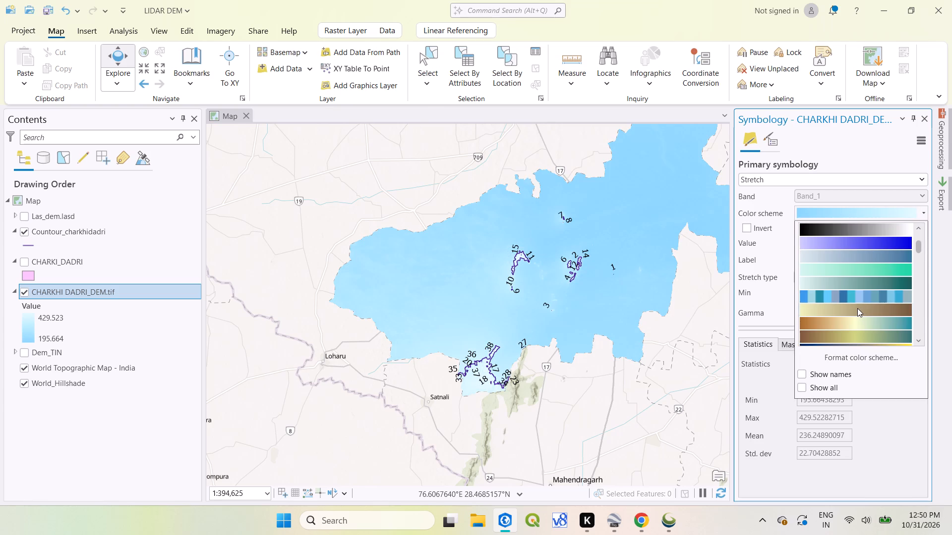
pyautogui.scroll(-2, 857, 308)
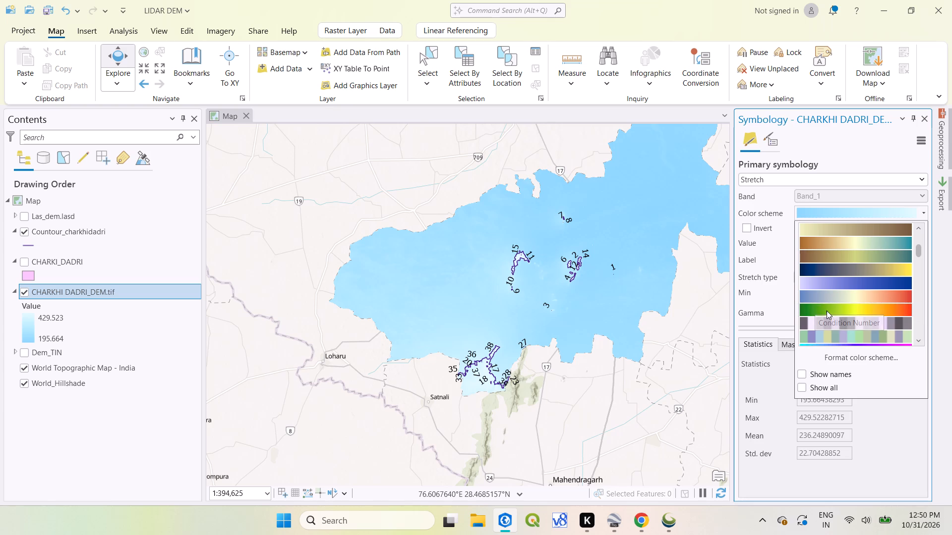
pyautogui.scroll(-1, 837, 310)
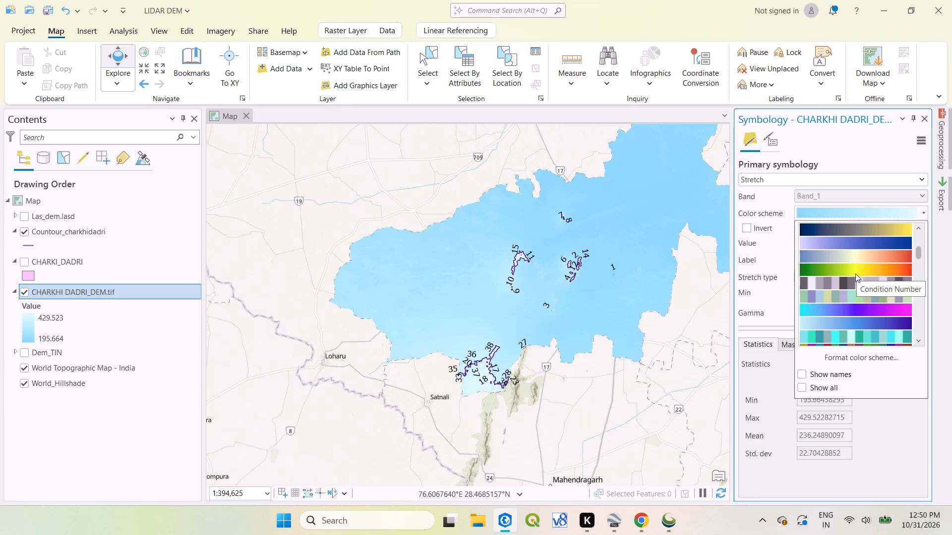
pyautogui.scroll(-2, 844, 313)
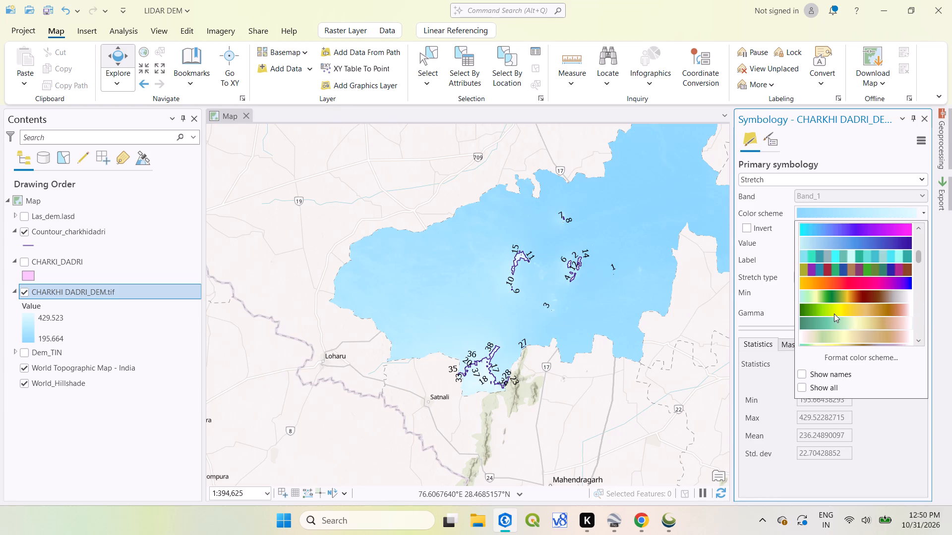
pyautogui.scroll(-3, 840, 309)
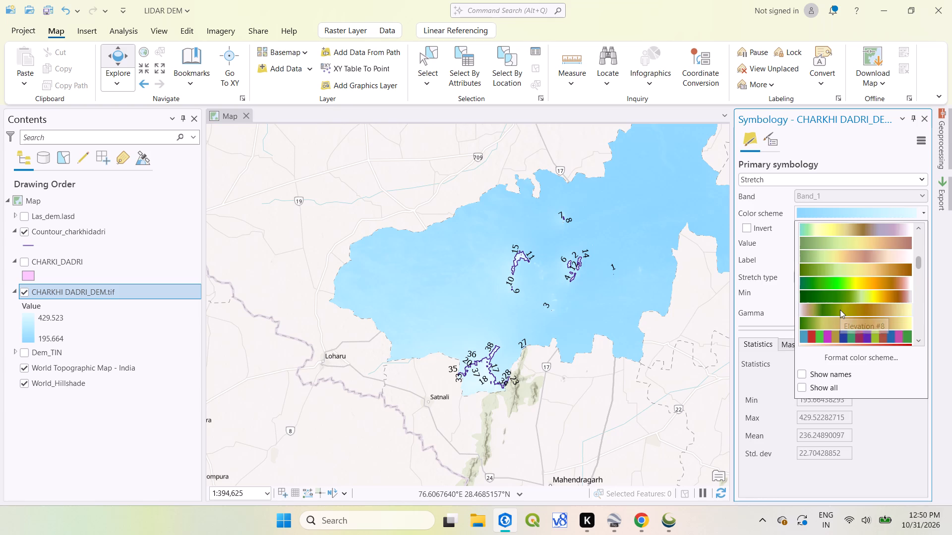
pyautogui.scroll(-2, 840, 310)
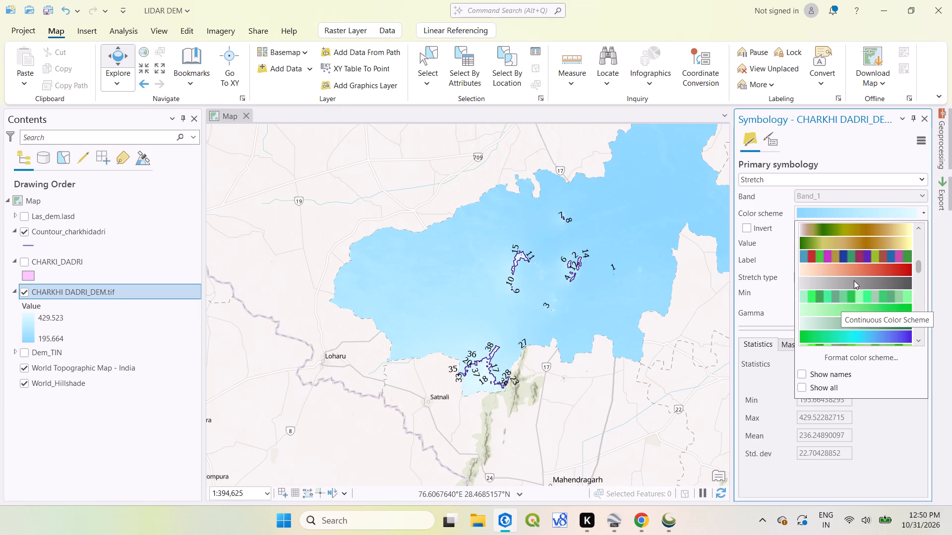
pyautogui.click(850, 273)
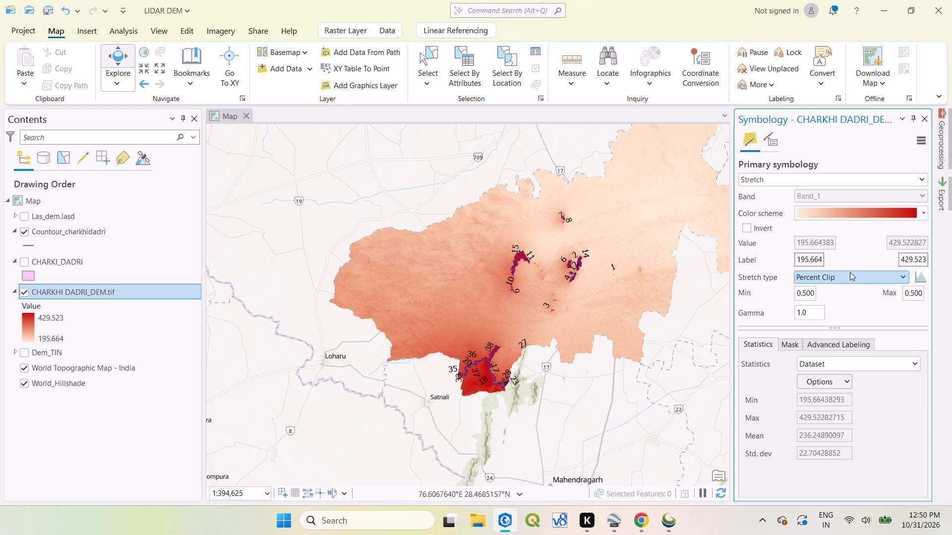
pyautogui.moveTo(625, 306); pyautogui.dragTo(575, 334, button='middle')
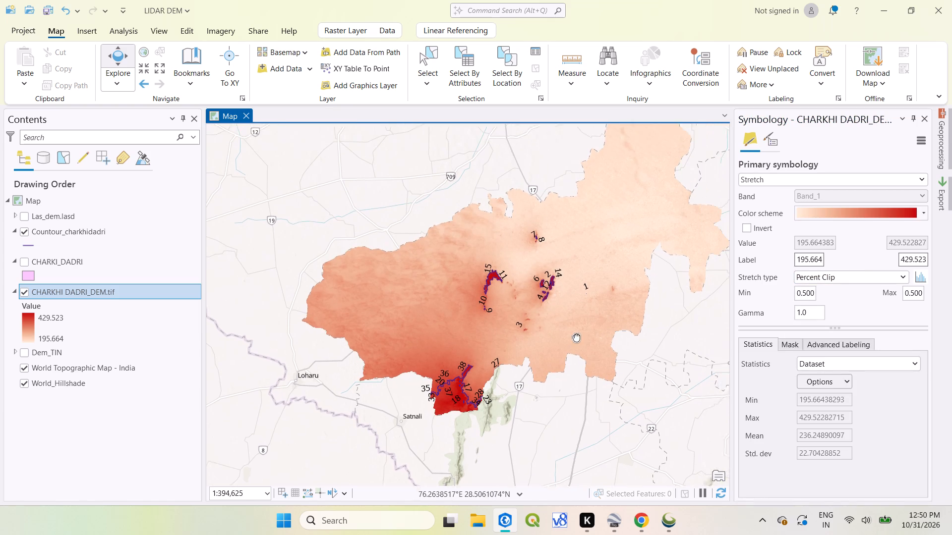
pyautogui.moveTo(575, 334); pyautogui.dragTo(538, 339, button='middle')
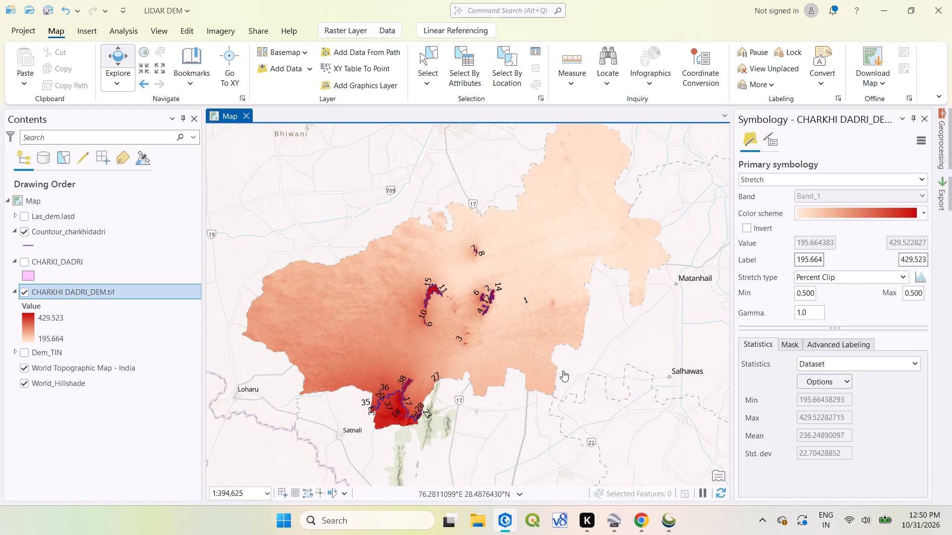
# Check the DEM and generated contours in Global Mapper, return to ArcGIS Pro and close the symbology settings.
pyautogui.click(671, 528)
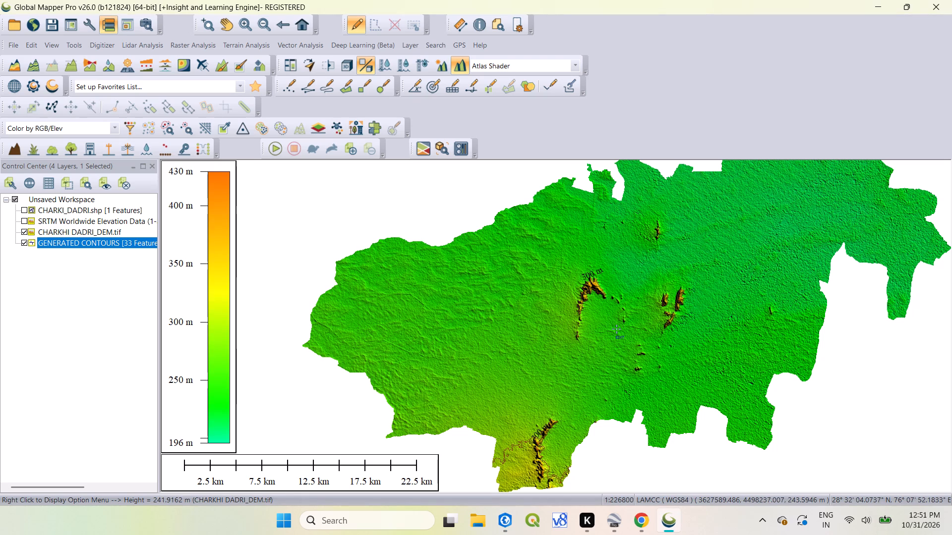
pyautogui.click(508, 520)
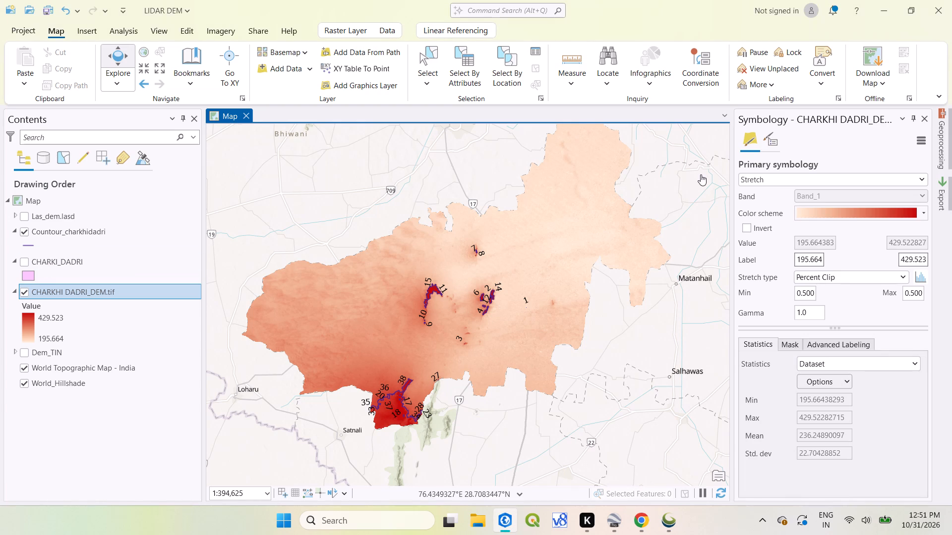
pyautogui.click(924, 121)
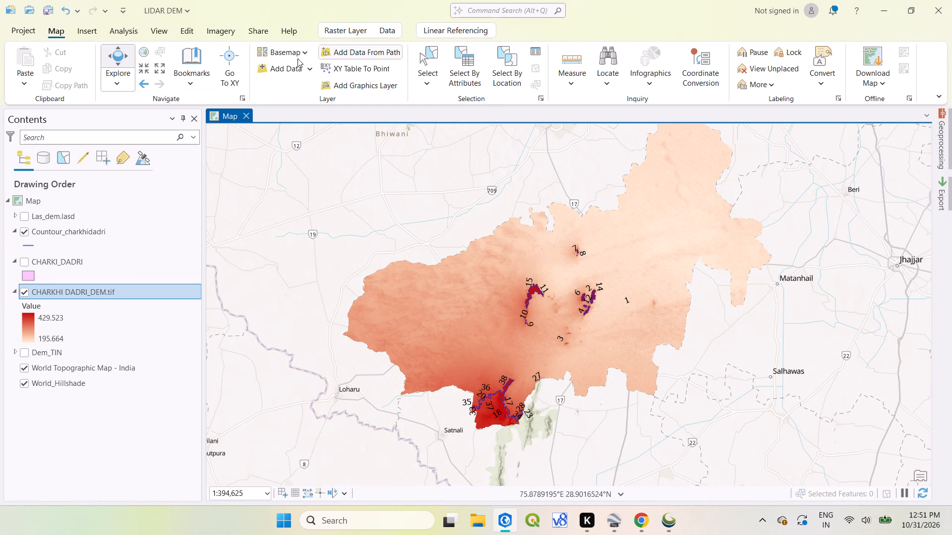
# Start adding data to the map, browsing to the Downloads folder and refreshing its file list.
pyautogui.click(48, 203)
pyautogui.rightClick(48, 203)
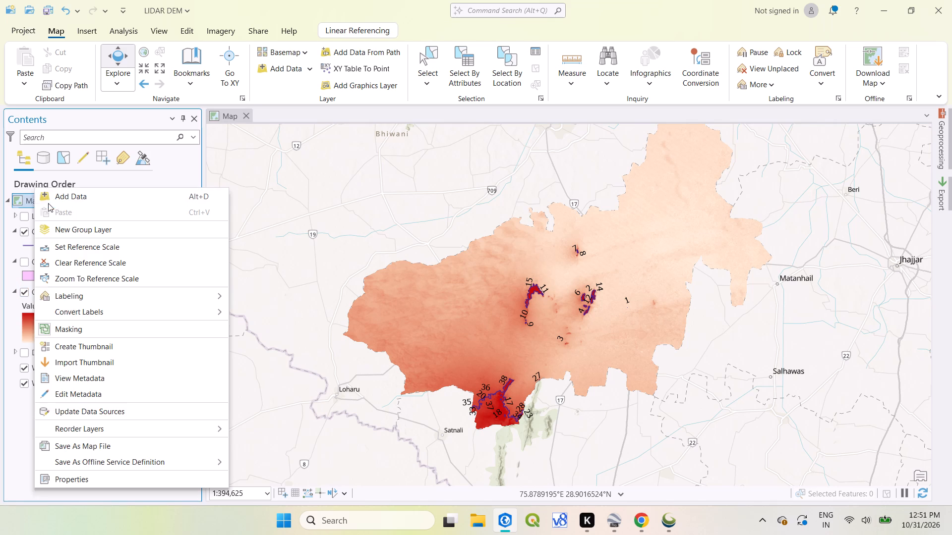
pyautogui.click(72, 200)
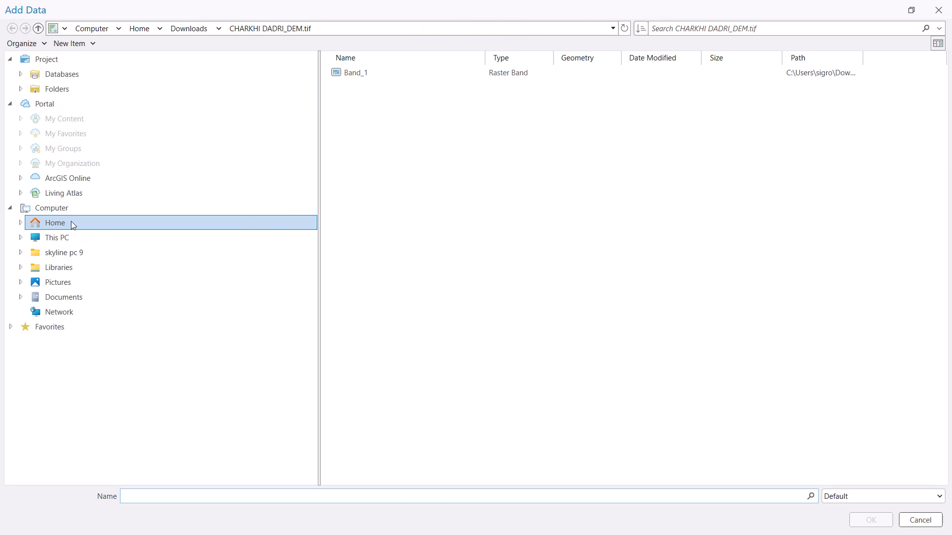
pyautogui.click(100, 226)
pyautogui.doubleClick(400, 105)
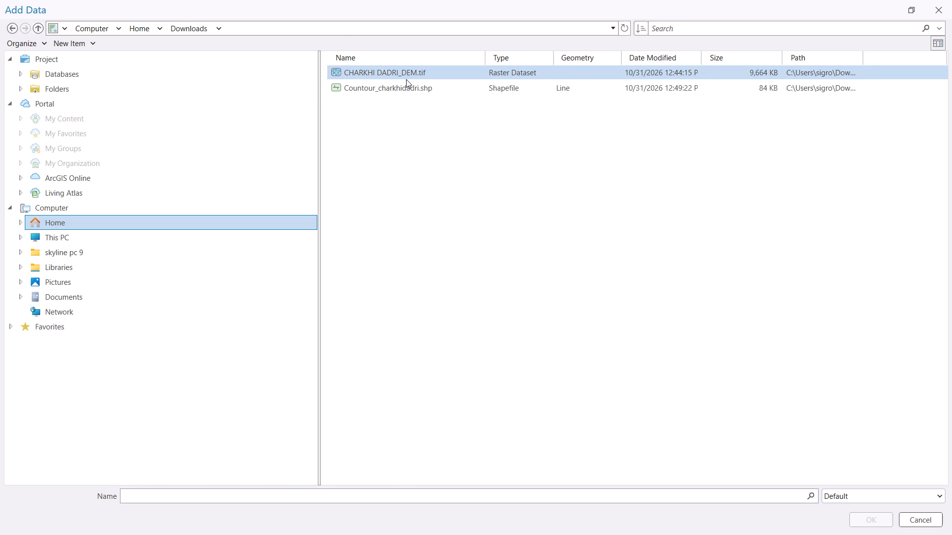
pyautogui.click(625, 33)
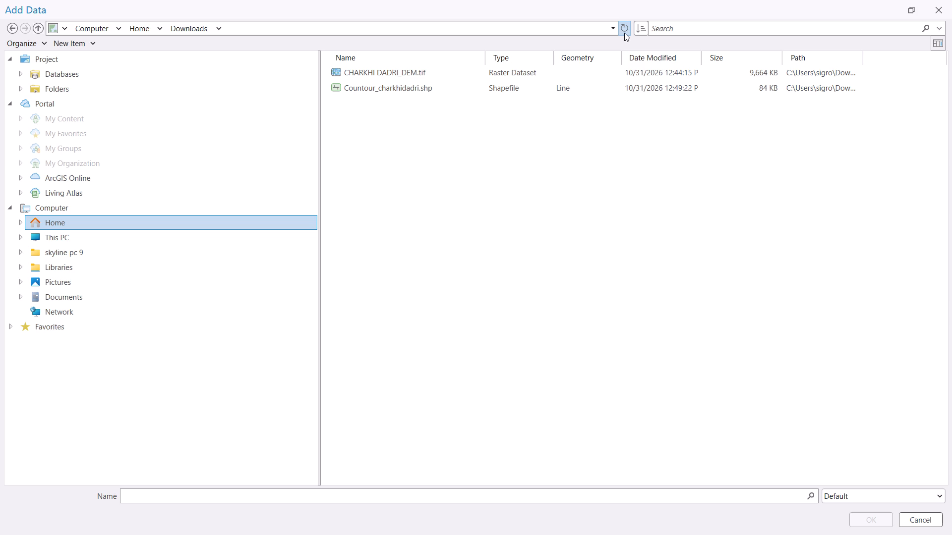
pyautogui.click(624, 33)
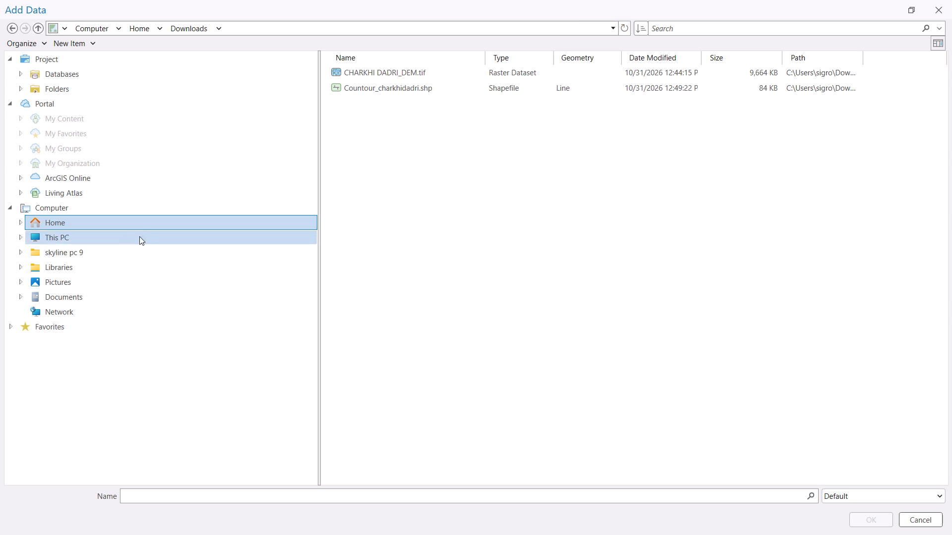
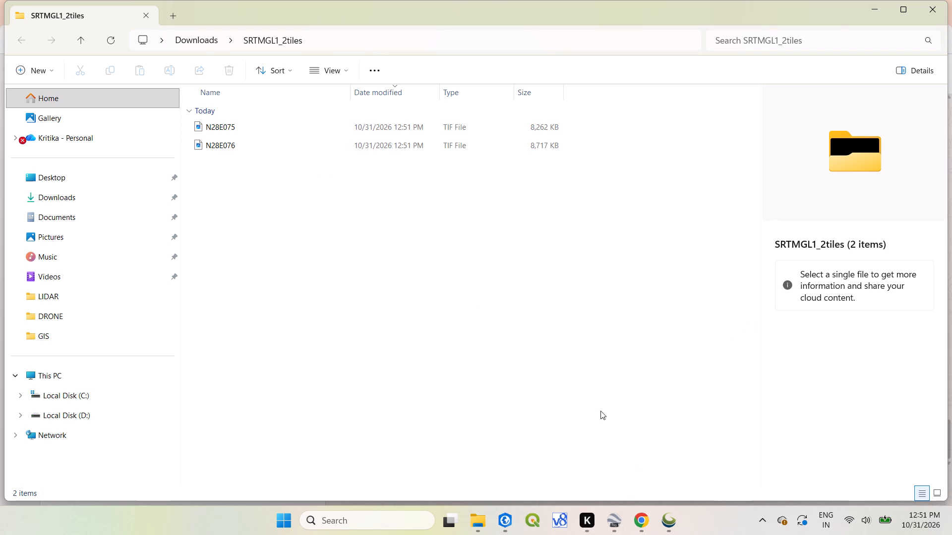
# Switch to ArcGIS Pro, search the geoprocessing tools for "Mosaic to new" and open the Mosaic To New Raster tool.
pyautogui.click(503, 525)
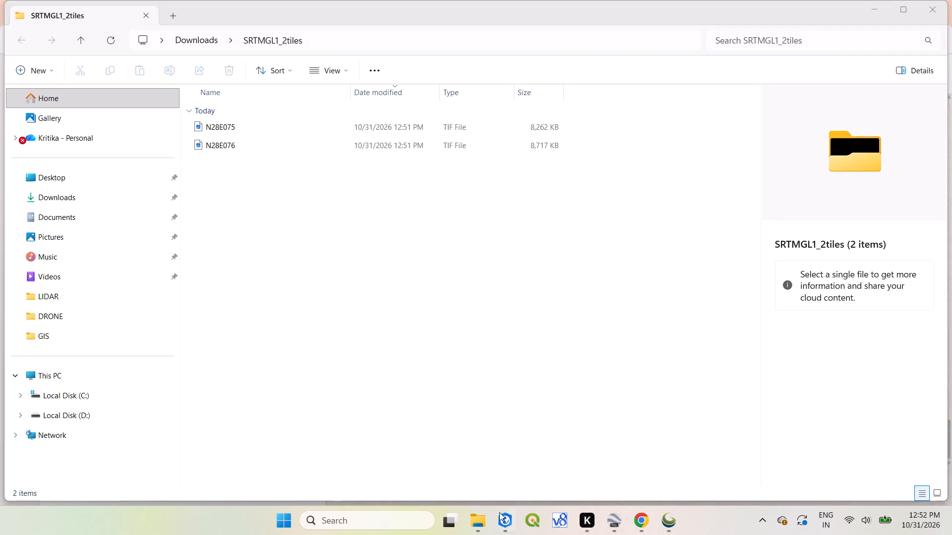
pyautogui.click(500, 520)
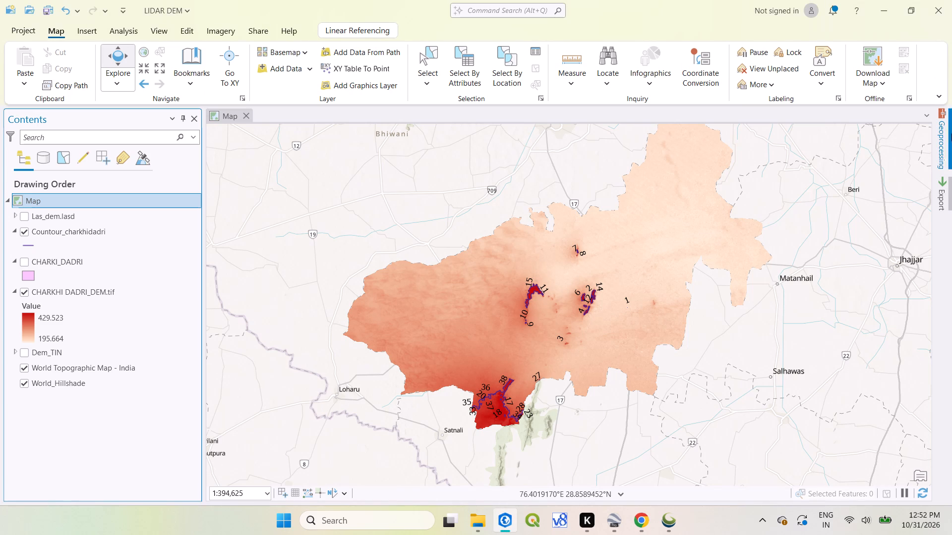
pyautogui.click(935, 145)
pyautogui.click(946, 143)
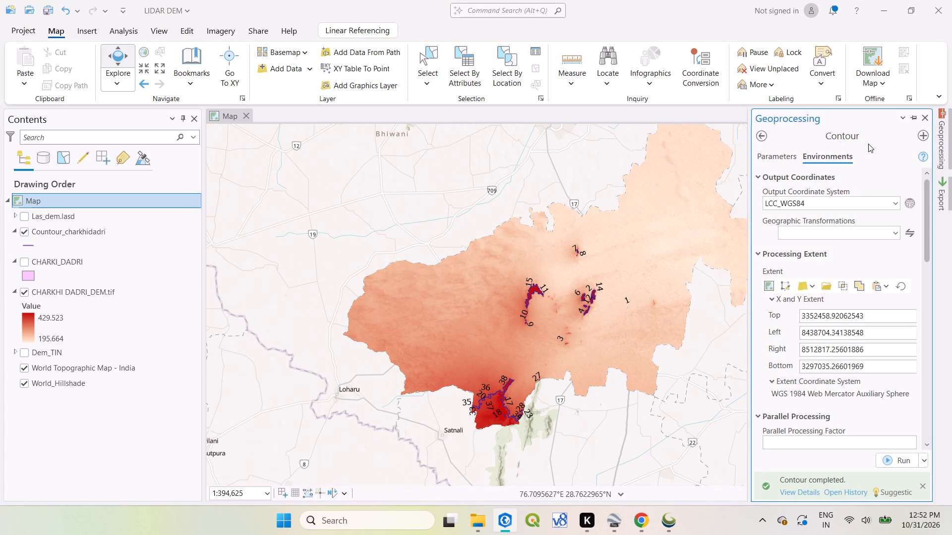
pyautogui.click(762, 132)
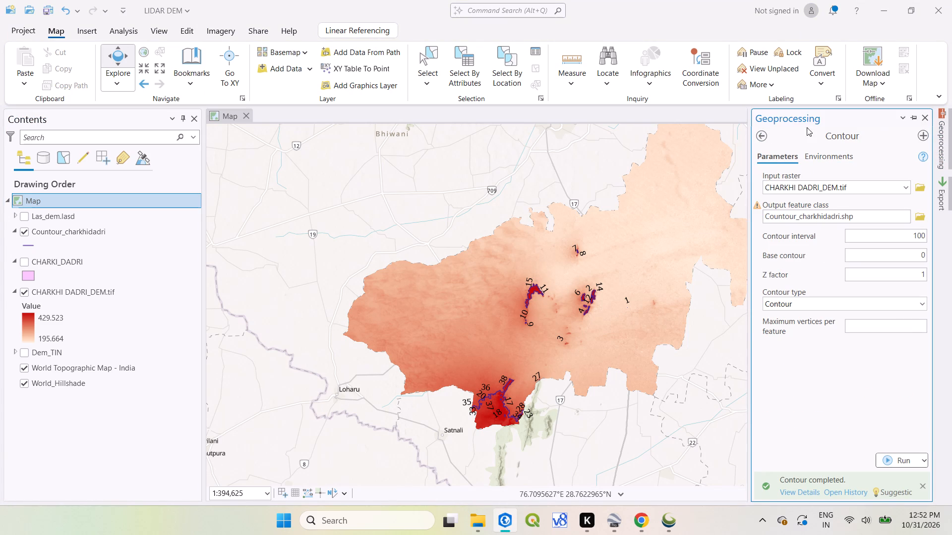
pyautogui.click(756, 137)
pyautogui.click(758, 135)
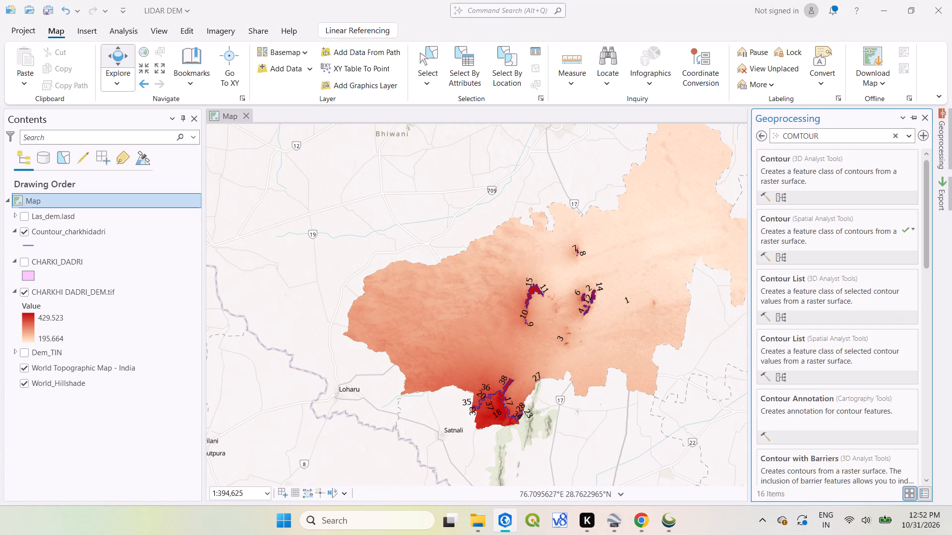
pyautogui.moveTo(838, 140); pyautogui.dragTo(779, 137)
pyautogui.write('Mosaic to new')
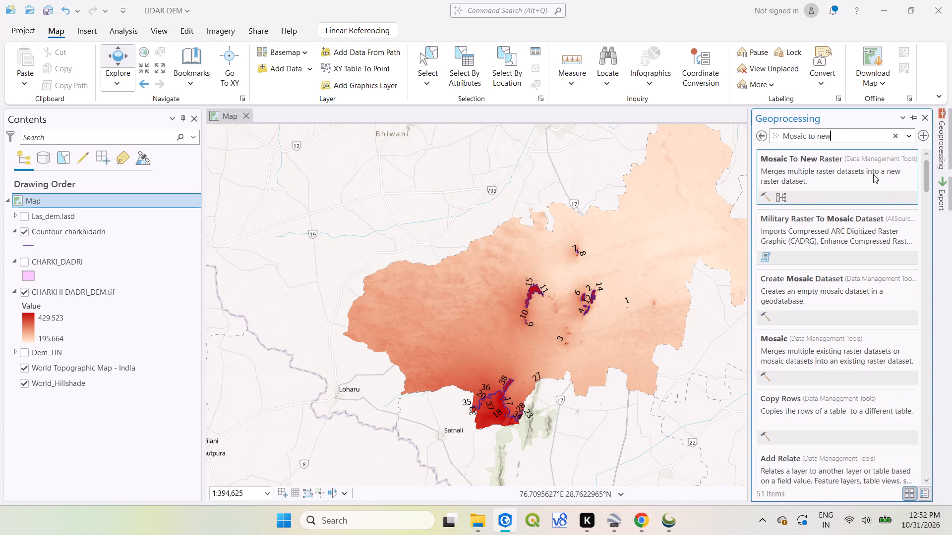
pyautogui.click(873, 171)
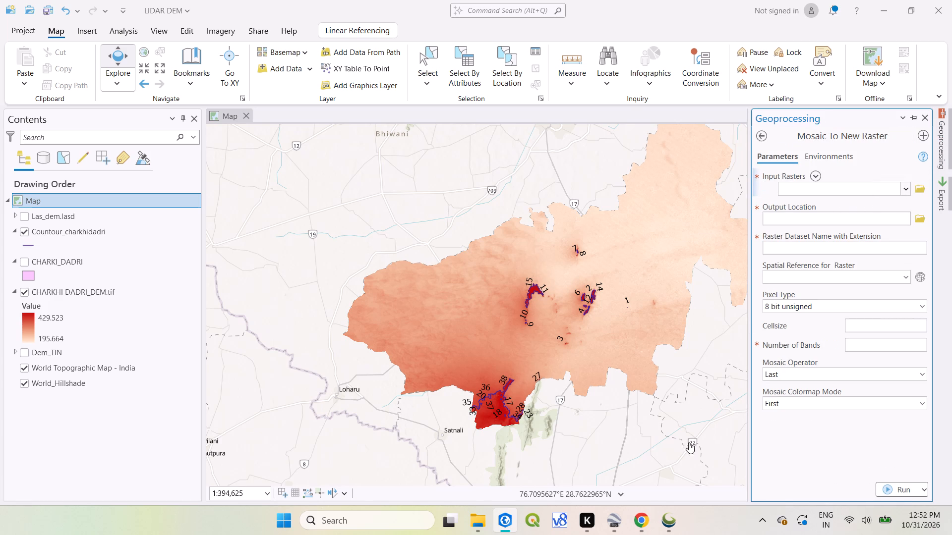
# Load the N28E075 and N28E076 TIF files from the SRTMGL1_2tiles folder as the tool's input rasters.
pyautogui.click(480, 519)
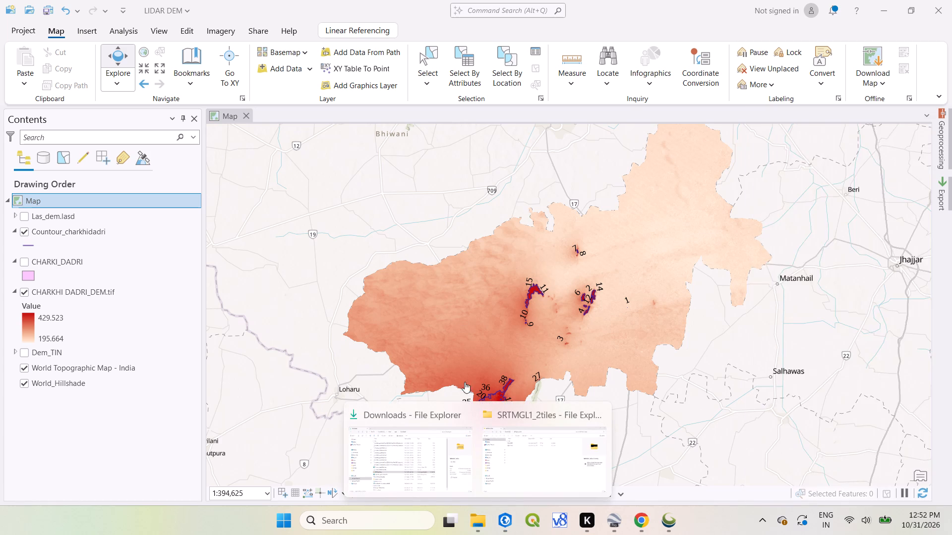
pyautogui.moveTo(545, 468); pyautogui.dragTo(543, 463)
pyautogui.click(408, 130)
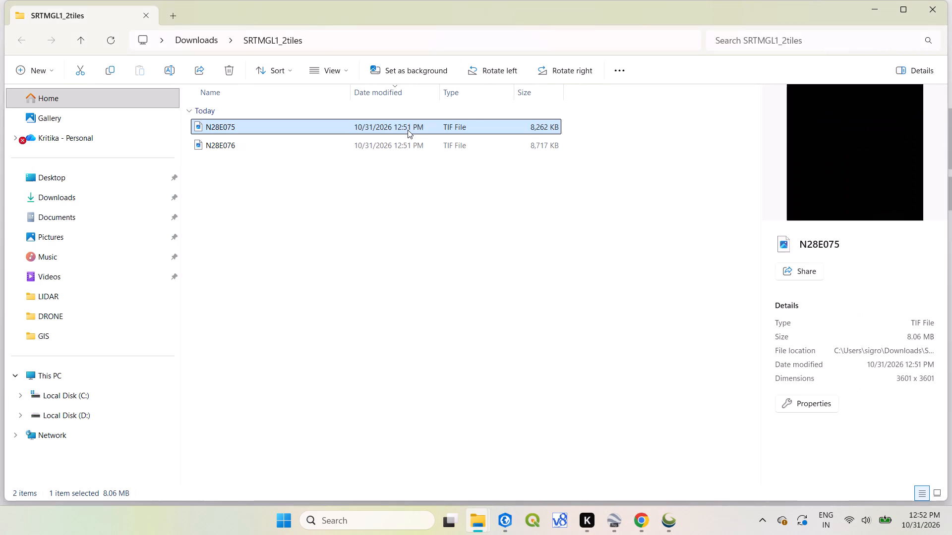
pyautogui.keyDown('ctrl'); pyautogui.click(414, 150); pyautogui.keyUp('ctrl')
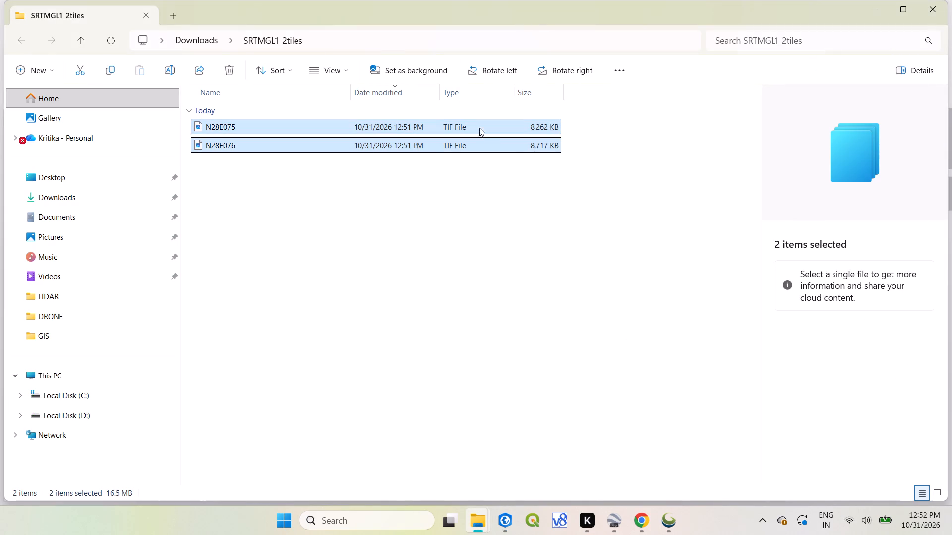
pyautogui.moveTo(478, 131); pyautogui.dragTo(517, 519)
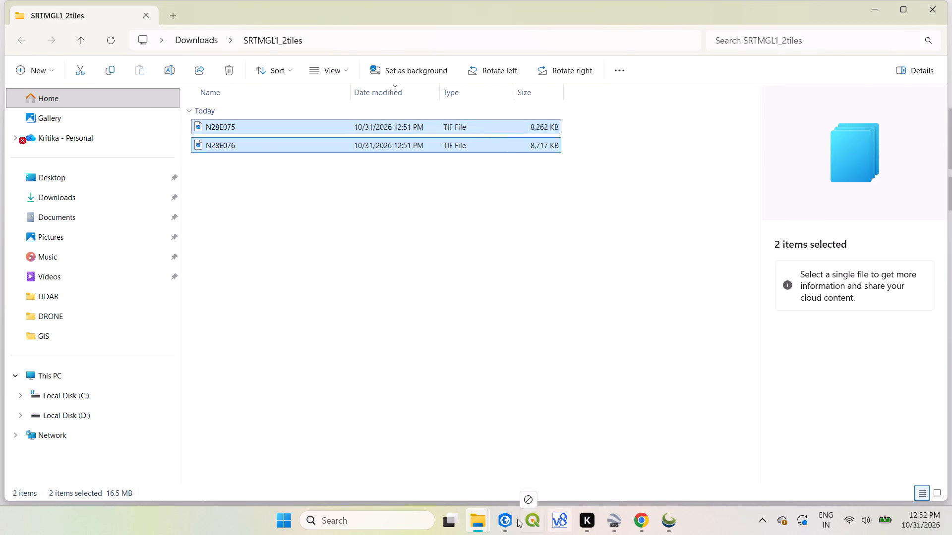
pyautogui.moveTo(517, 519); pyautogui.dragTo(940, 138)
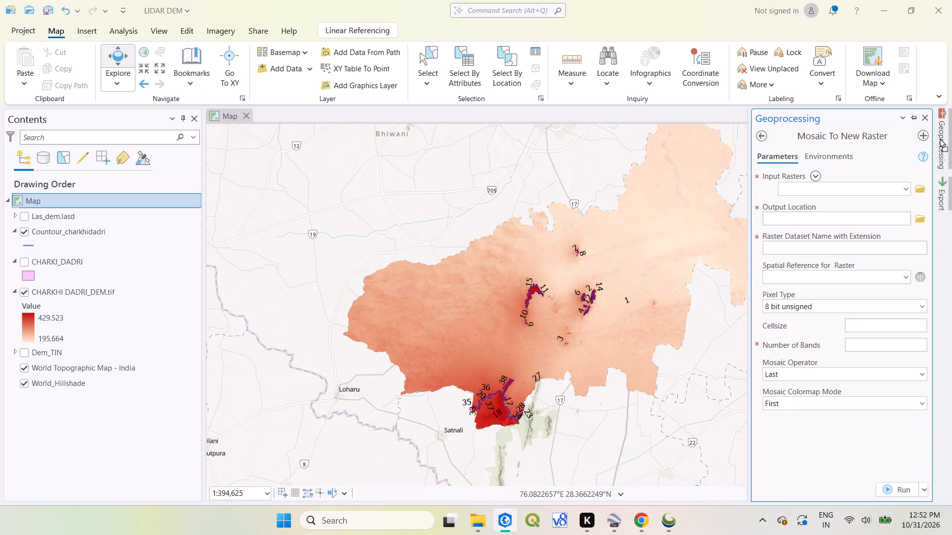
pyautogui.moveTo(940, 138); pyautogui.dragTo(864, 187)
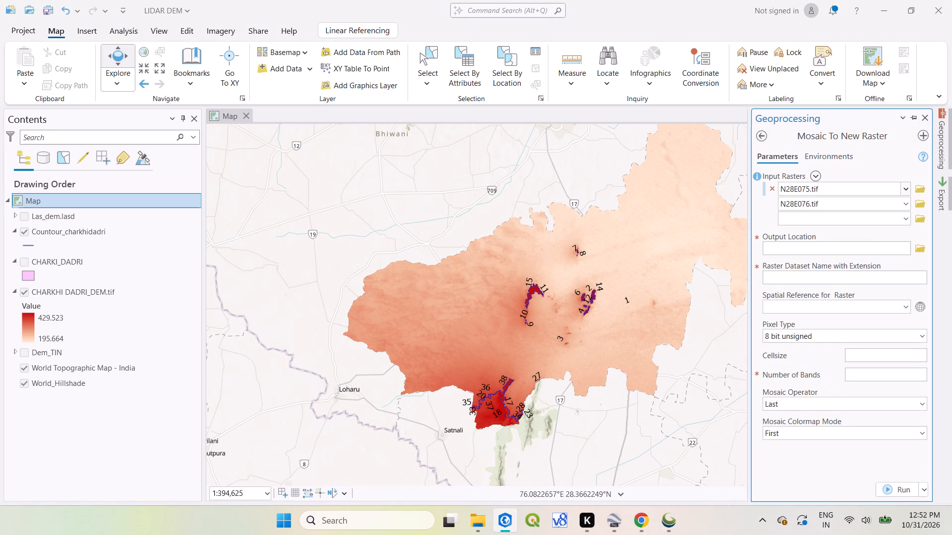
# Set the mosaic's output location to the Downloads folder under Home.
pyautogui.click(921, 250)
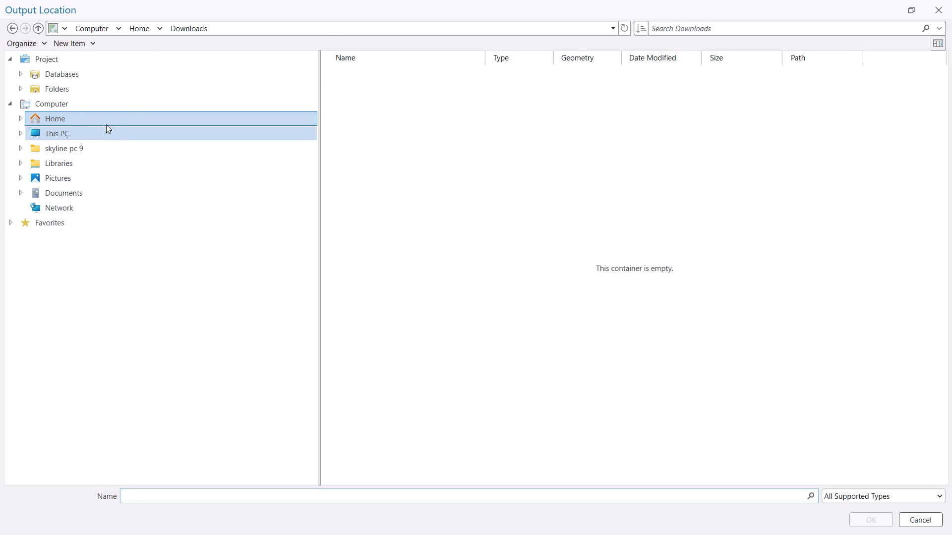
pyautogui.doubleClick(82, 120)
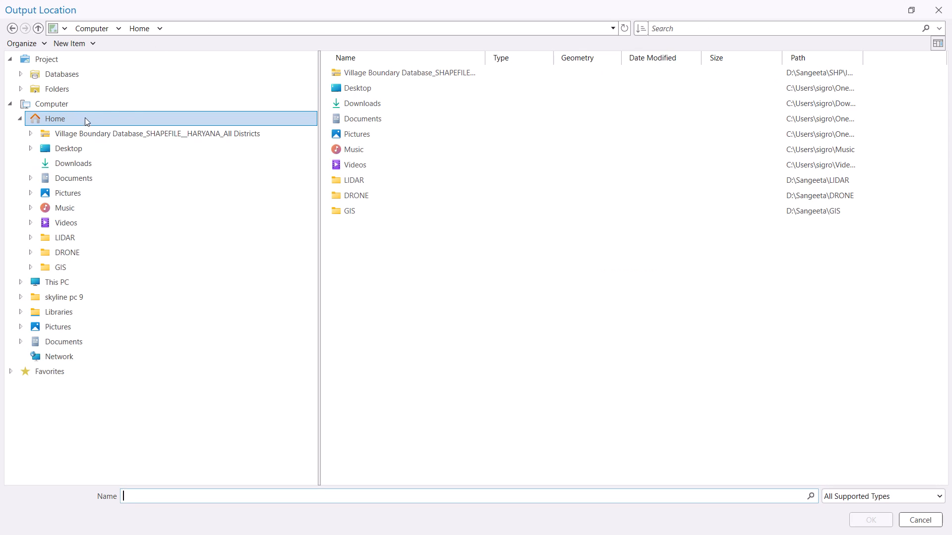
pyautogui.doubleClick(343, 98)
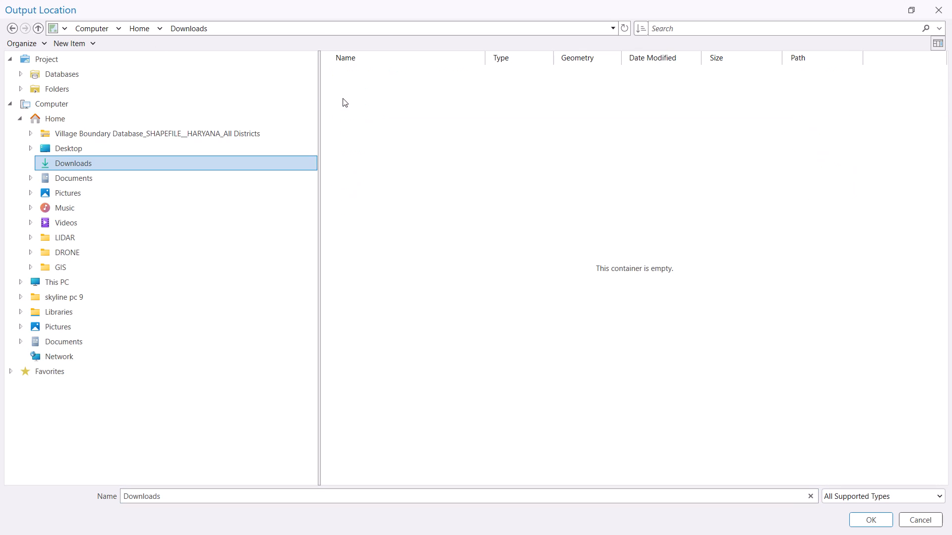
pyautogui.click(39, 34)
pyautogui.click(41, 28)
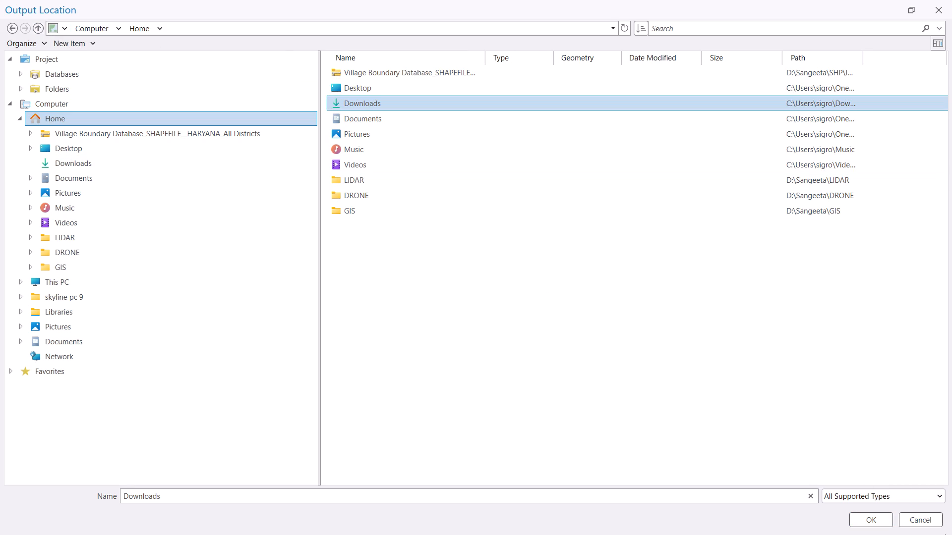
pyautogui.click(876, 522)
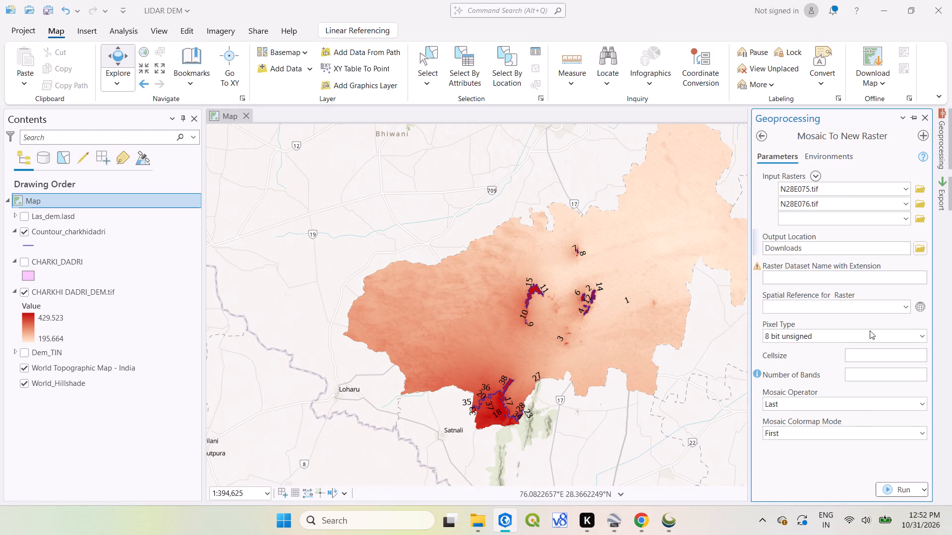
# Name the output raster dataset Dem_charkhidadri.tif.
pyautogui.click(887, 282)
pyautogui.write('Dem')
pyautogui.hotkey('shift', '_')
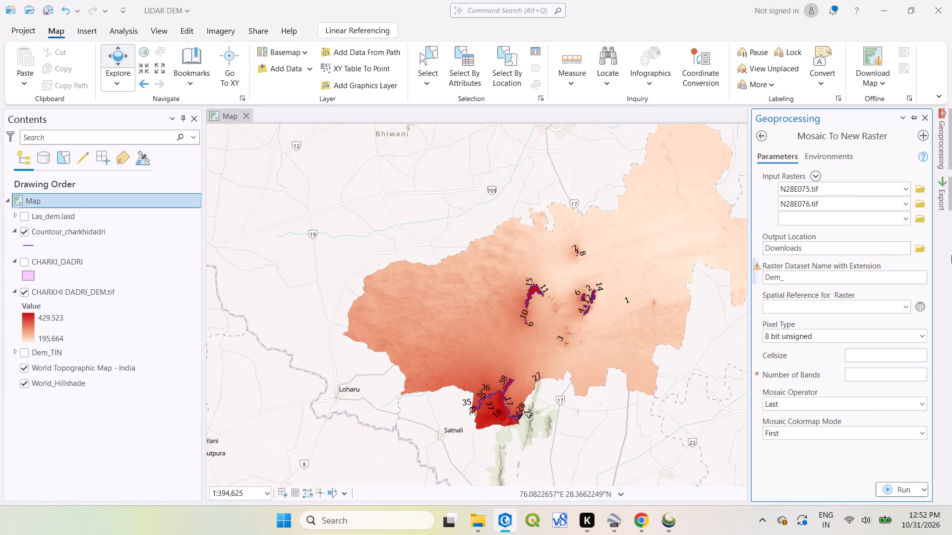
pyautogui.press('c')
pyautogui.press('h')
pyautogui.write('arkhi')
pyautogui.write('dadr')
pyautogui.press('i')
pyautogui.press('.')
pyautogui.write('tif')
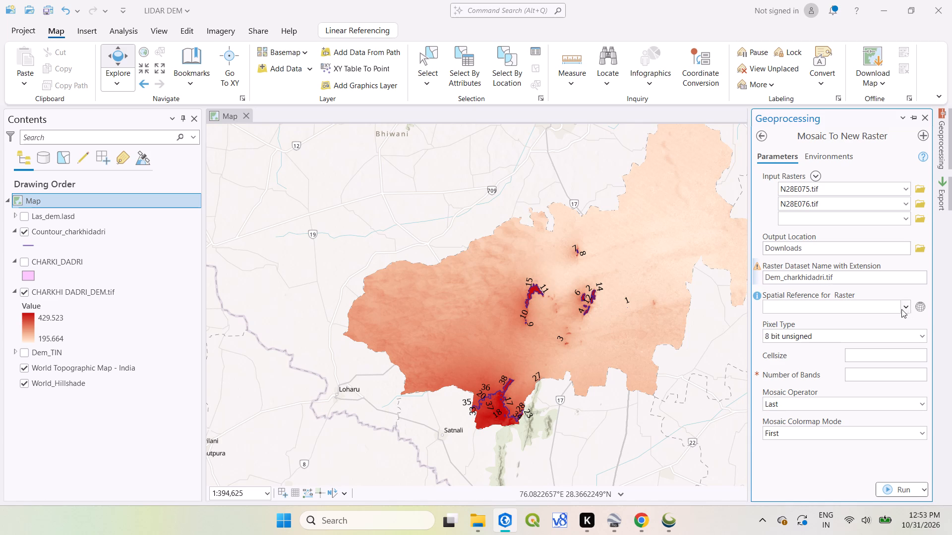
# Set the pixel type to 16 bit unsigned and the number of bands to 1, and run the mosaic.
pyautogui.click(921, 336)
pyautogui.click(834, 415)
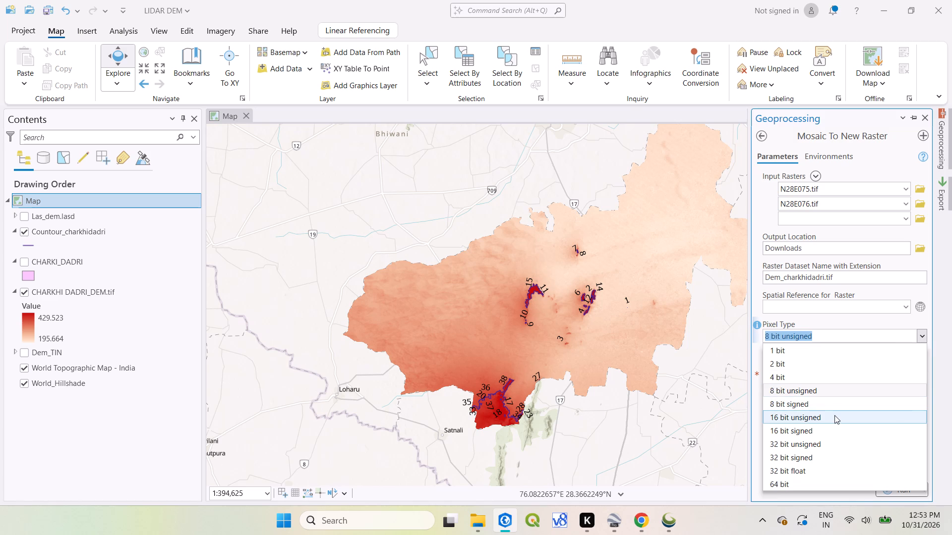
pyautogui.click(921, 374)
pyautogui.press('1')
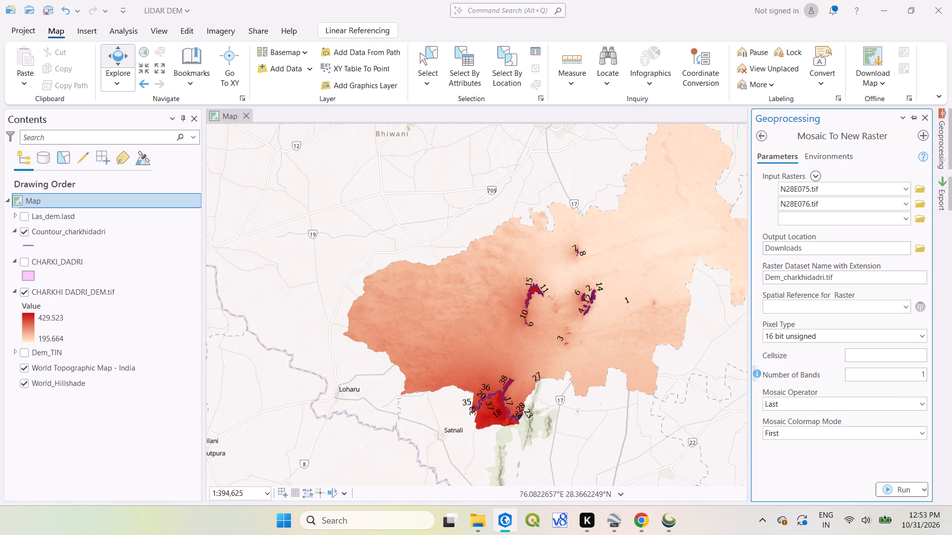
pyautogui.click(908, 489)
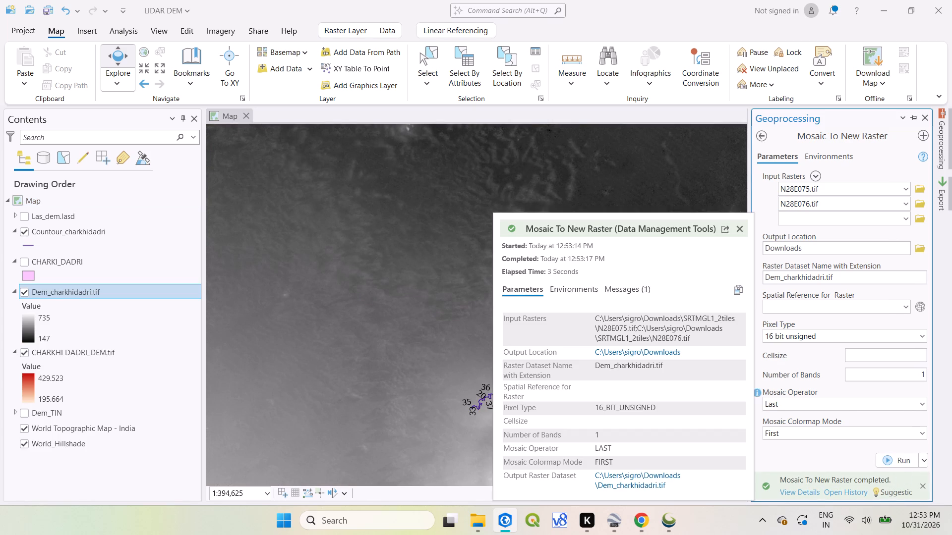
# Hide the CHARKHI DADRI_DEM.tif and Countour_charkhidadri layers so the whole mosaicked raster shows alone over the basemap.
pyautogui.scroll(-4, 584, 259)
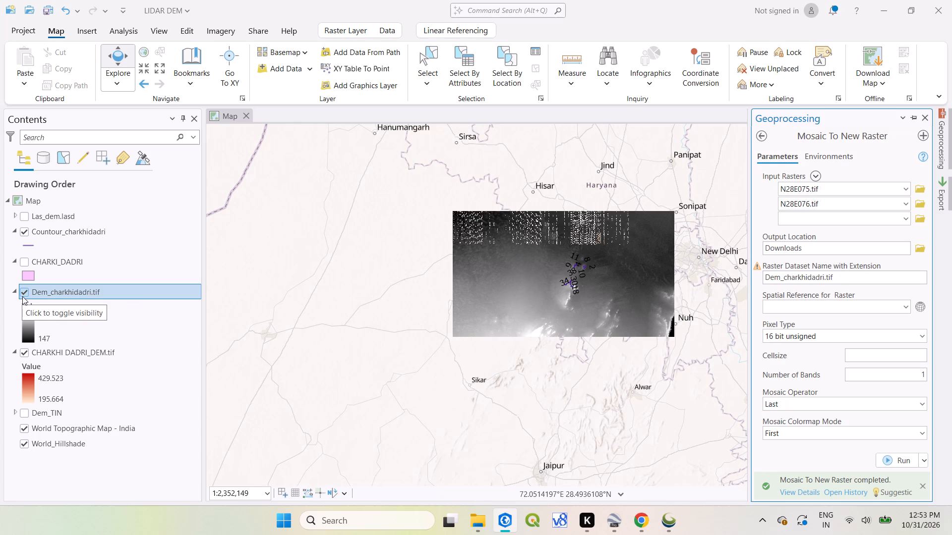
pyautogui.click(26, 355)
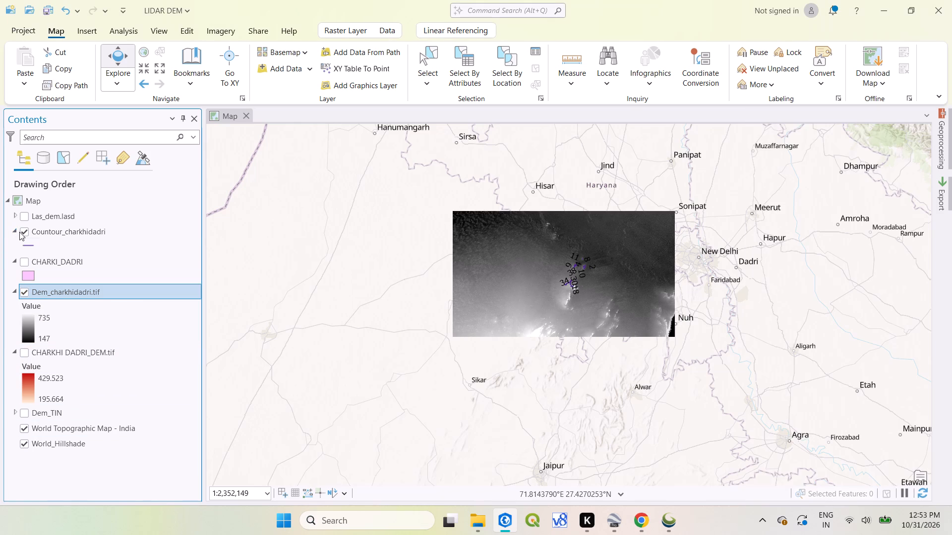
pyautogui.click(21, 232)
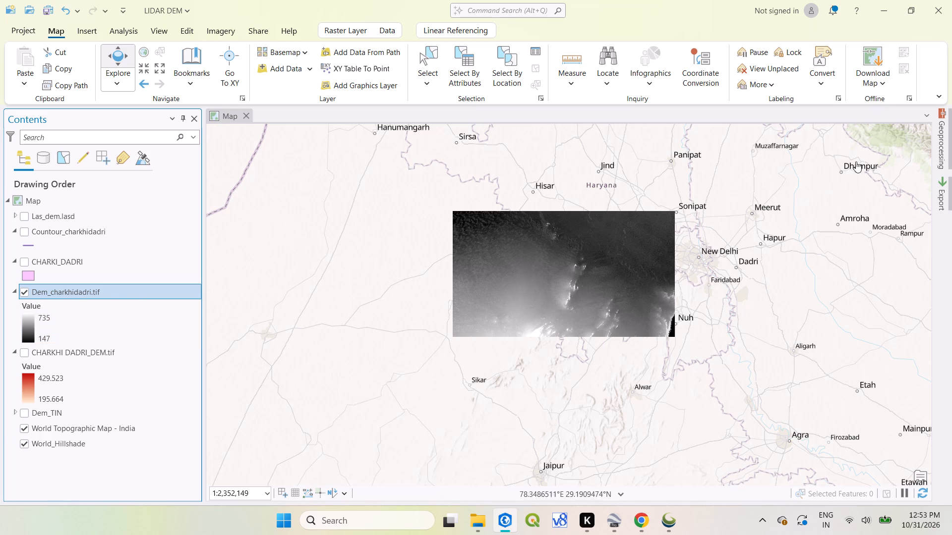
# Set the processing extent in the Mosaic To New Raster environments to the CHARKI_DADRI layer.
pyautogui.click(939, 143)
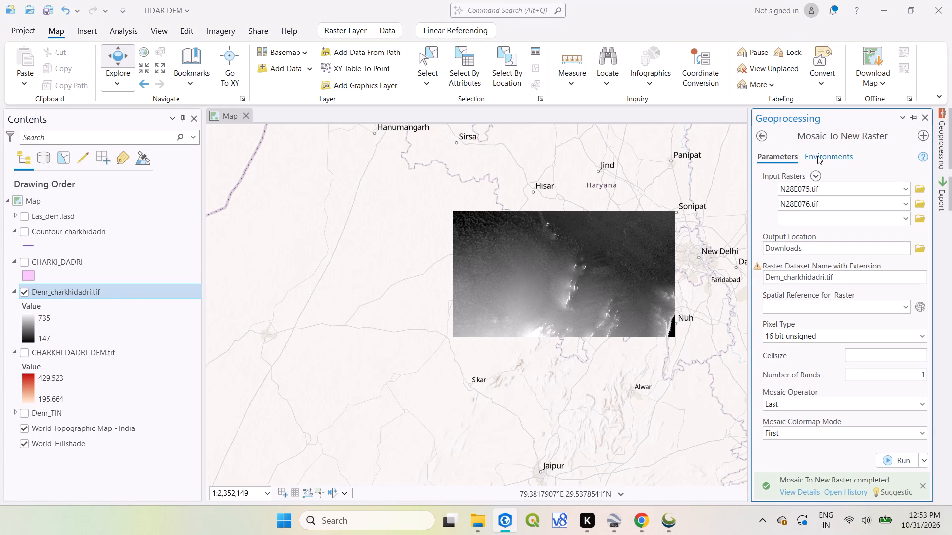
pyautogui.click(817, 156)
pyautogui.click(815, 206)
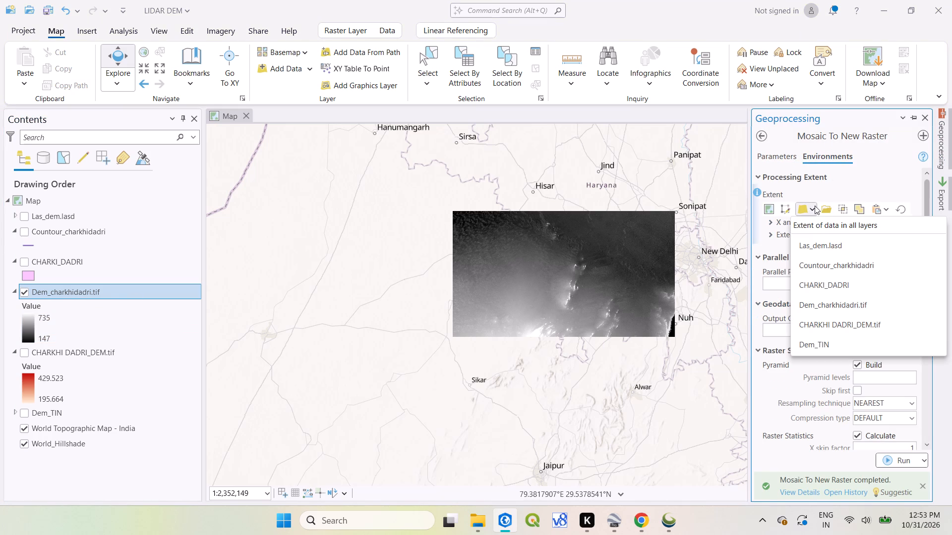
pyautogui.click(841, 283)
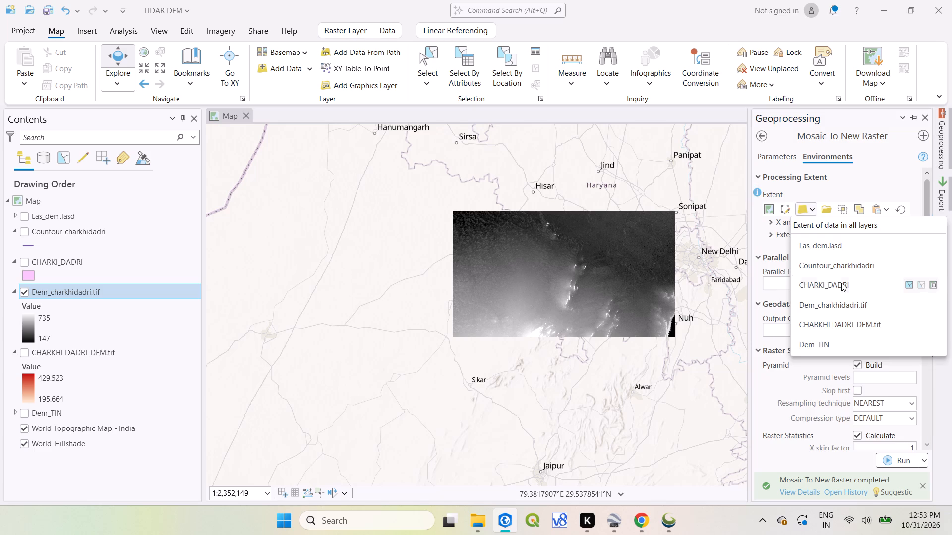
pyautogui.scroll(-2, 816, 394)
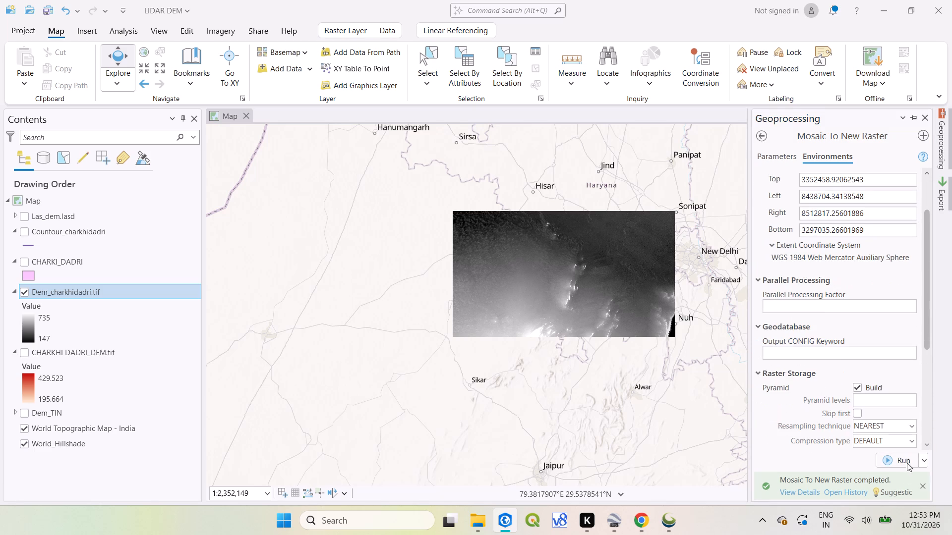
# Run Mosaic To New Raster again with the CHARKI_DADRI processing extent.
pyautogui.click(901, 463)
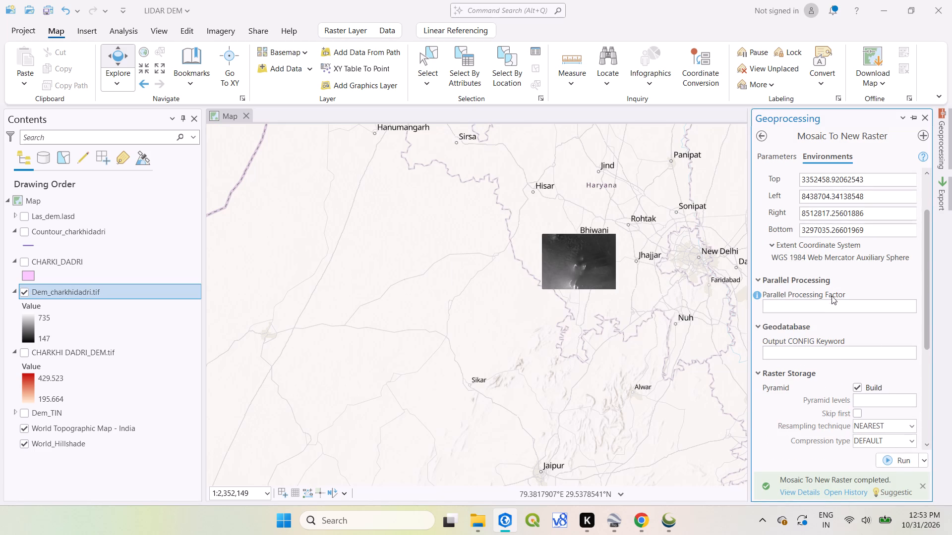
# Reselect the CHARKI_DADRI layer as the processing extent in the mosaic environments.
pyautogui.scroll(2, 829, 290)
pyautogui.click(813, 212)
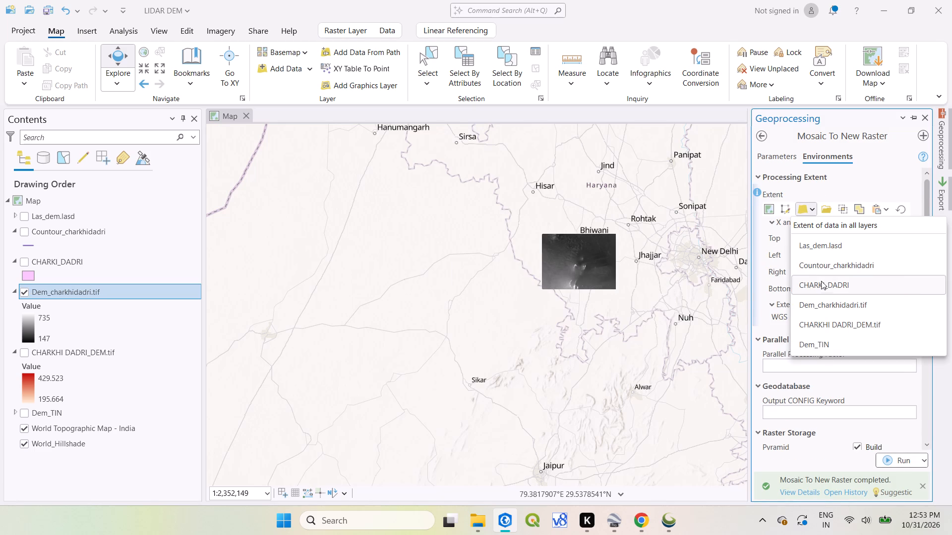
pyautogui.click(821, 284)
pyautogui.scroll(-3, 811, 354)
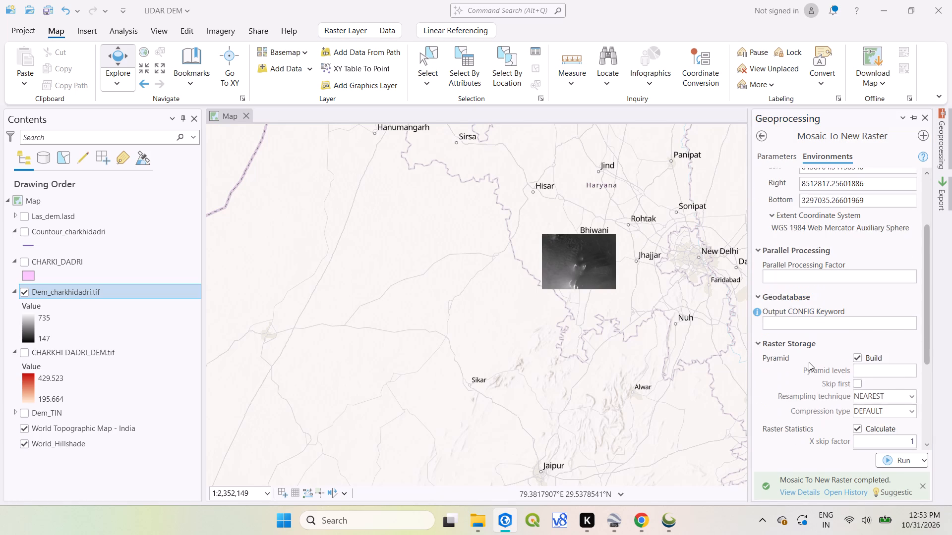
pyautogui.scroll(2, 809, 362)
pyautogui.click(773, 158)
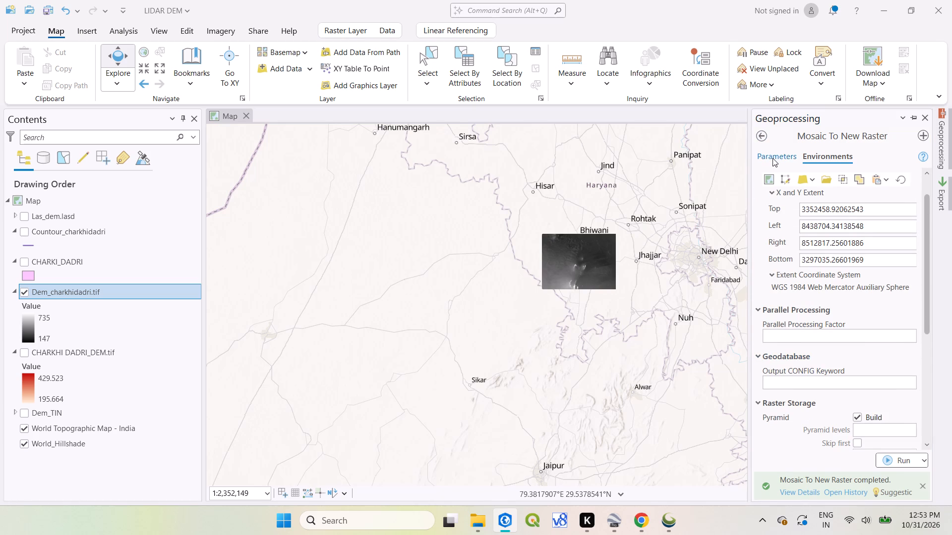
# Run Extract by Mask on Dem_charkhidadri.tif with CHARKI_DADRI as the mask, keeping Extract_Dem_1 as output and Inside as extraction area.
pyautogui.click(762, 136)
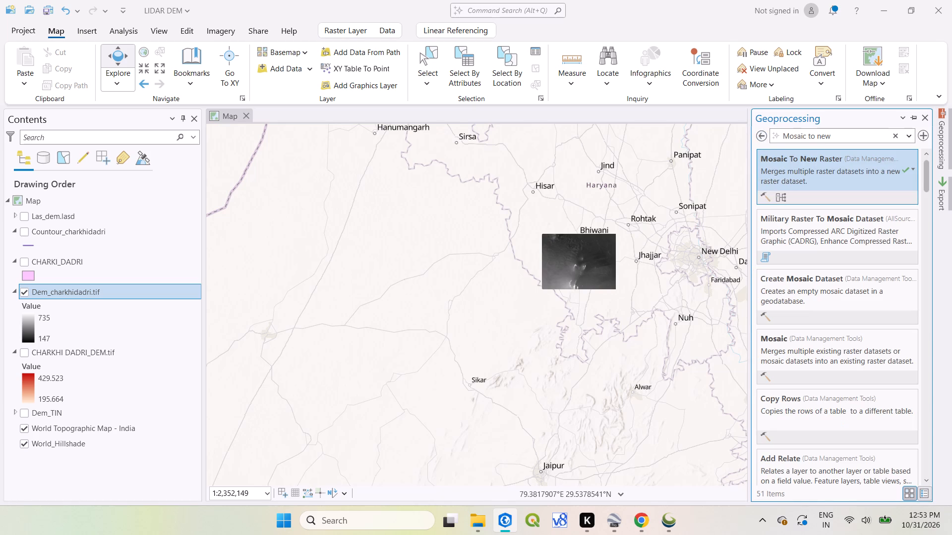
pyautogui.moveTo(839, 136); pyautogui.dragTo(760, 137)
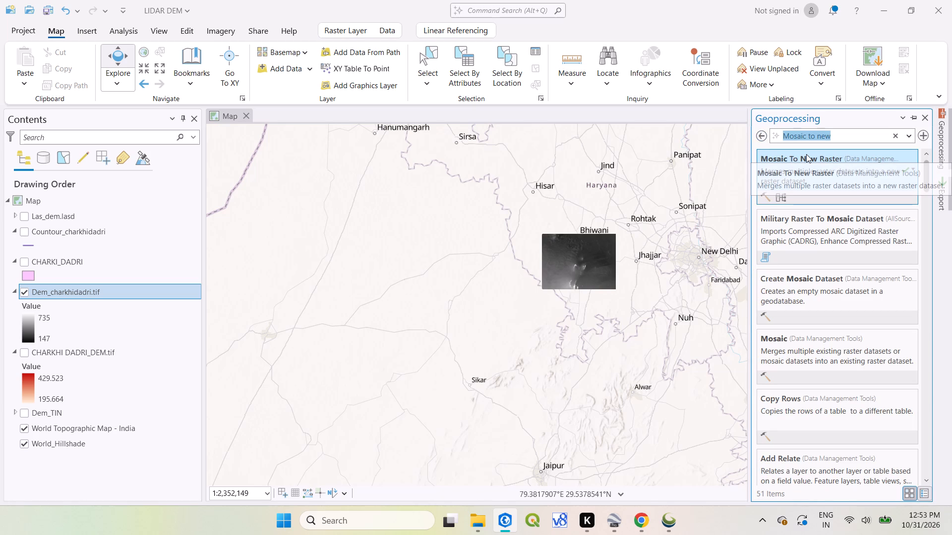
pyautogui.write('extract')
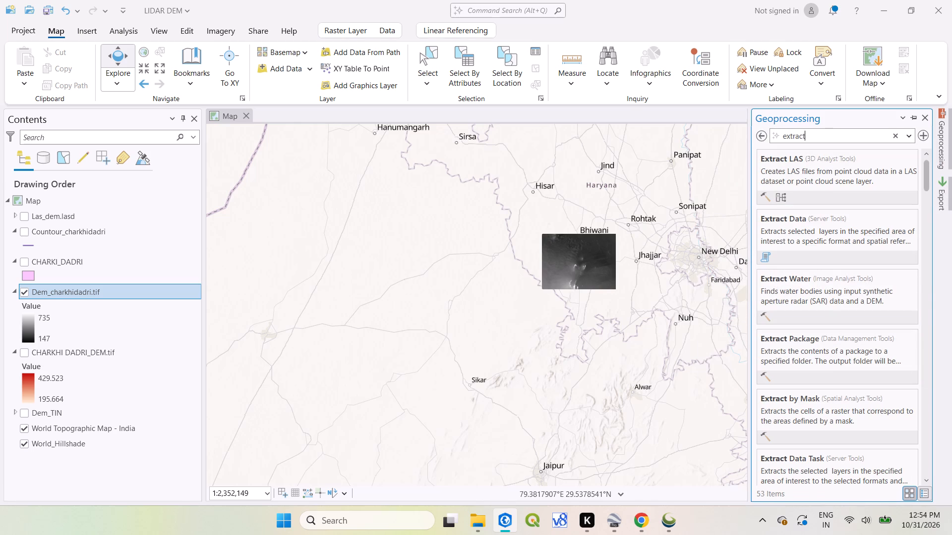
pyautogui.write('by')
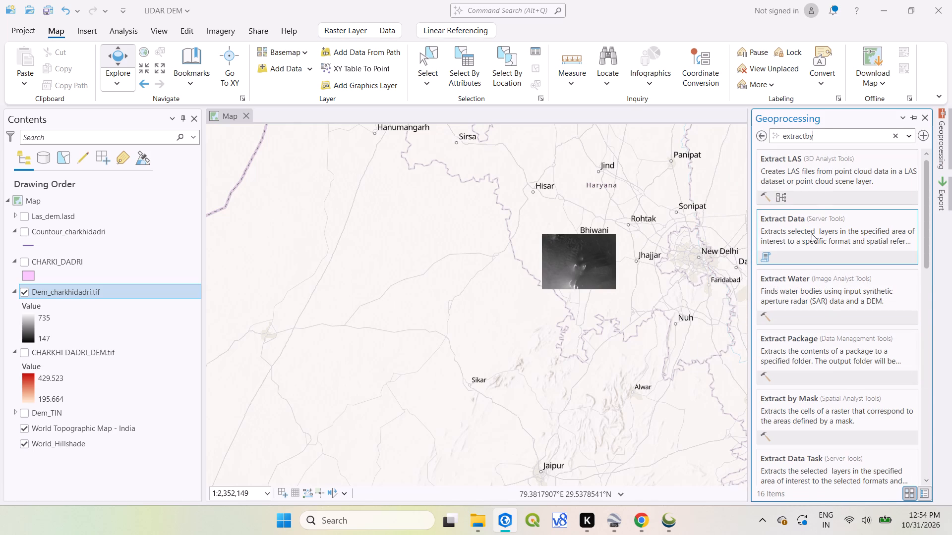
pyautogui.write('mask')
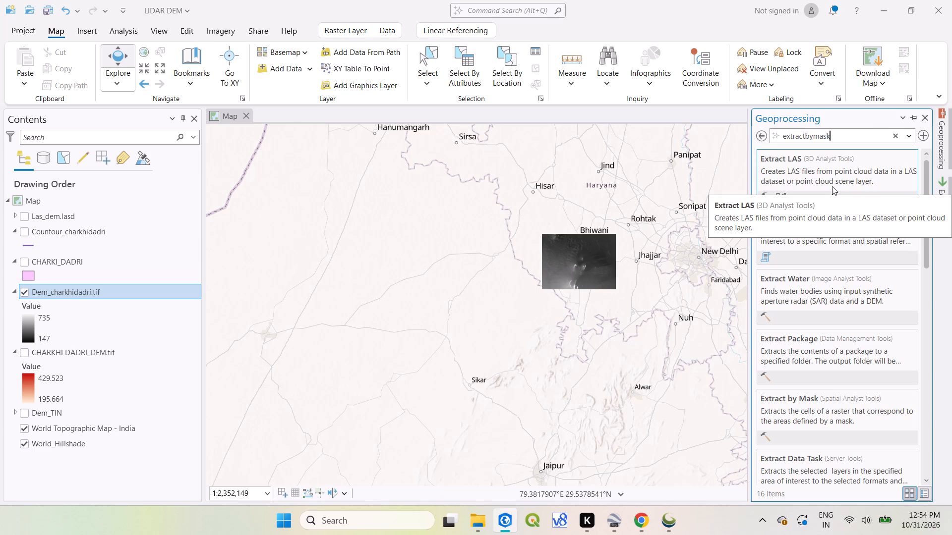
pyautogui.click(843, 156)
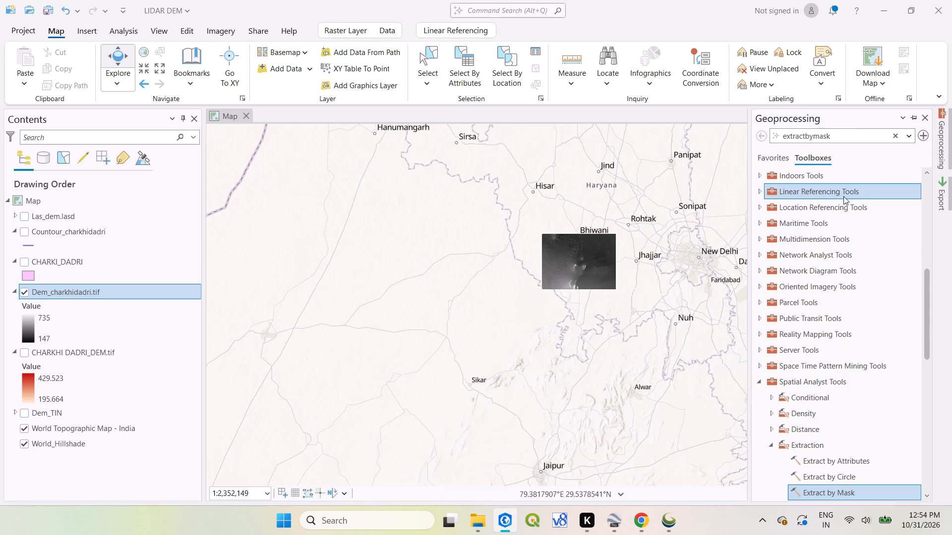
pyautogui.tripleClick(836, 491)
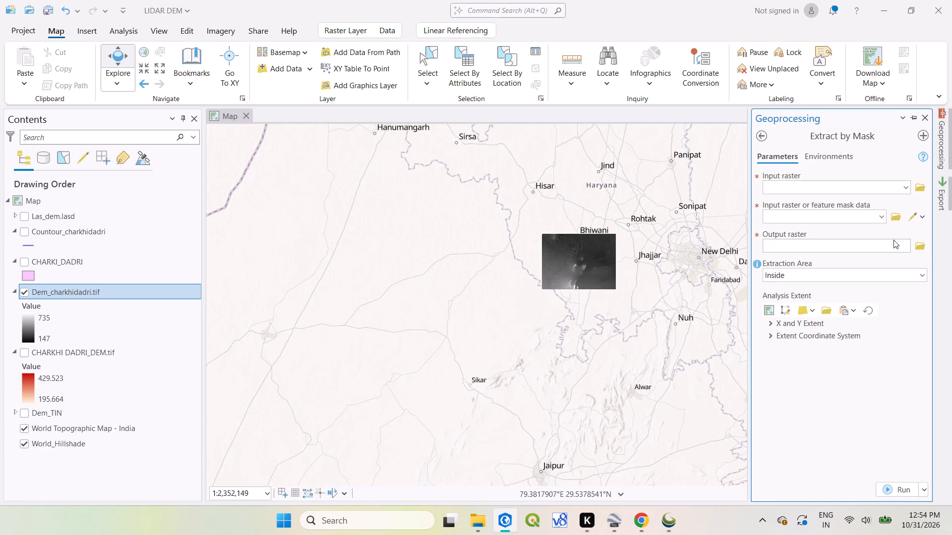
pyautogui.click(908, 186)
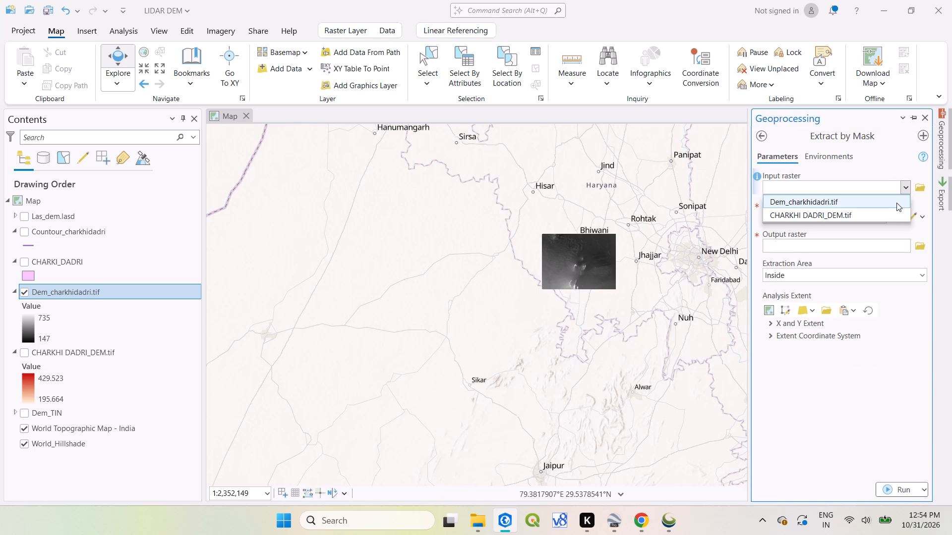
pyautogui.click(896, 203)
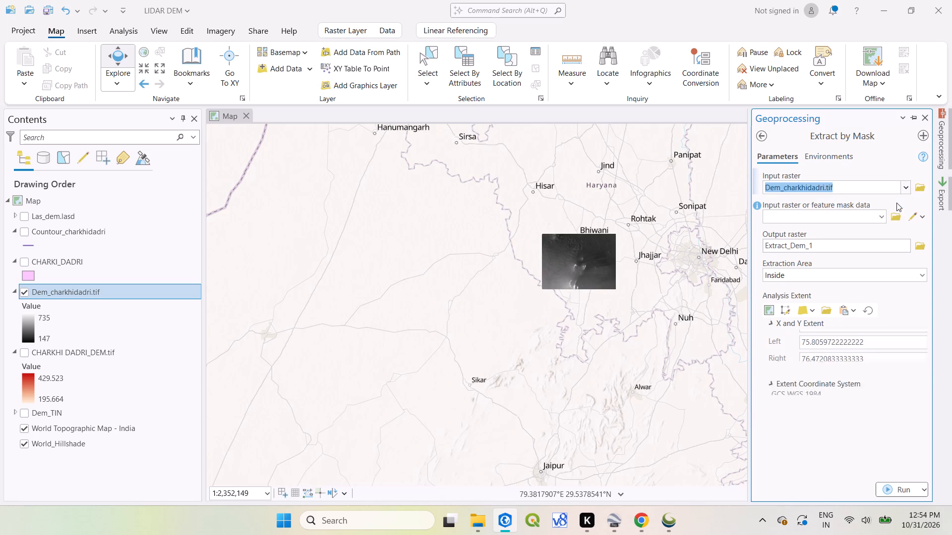
pyautogui.click(885, 216)
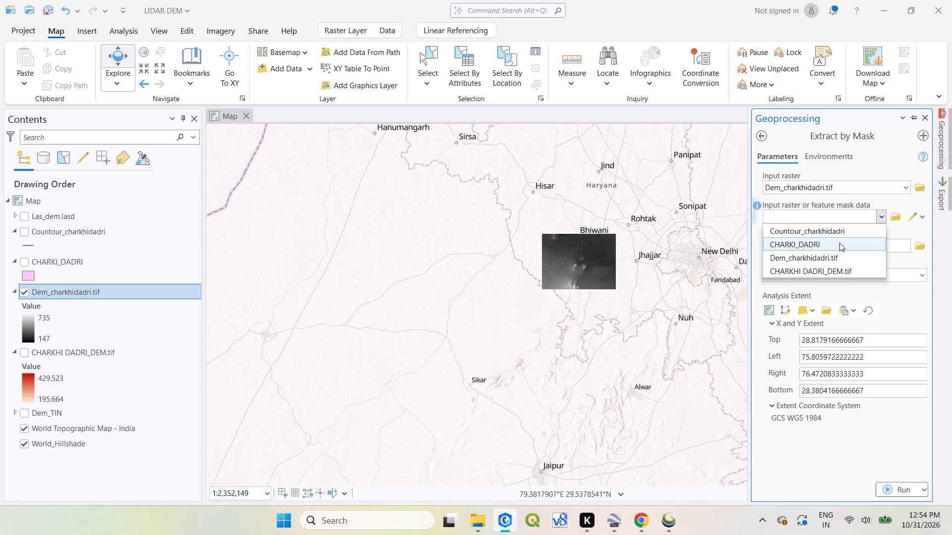
pyautogui.click(839, 243)
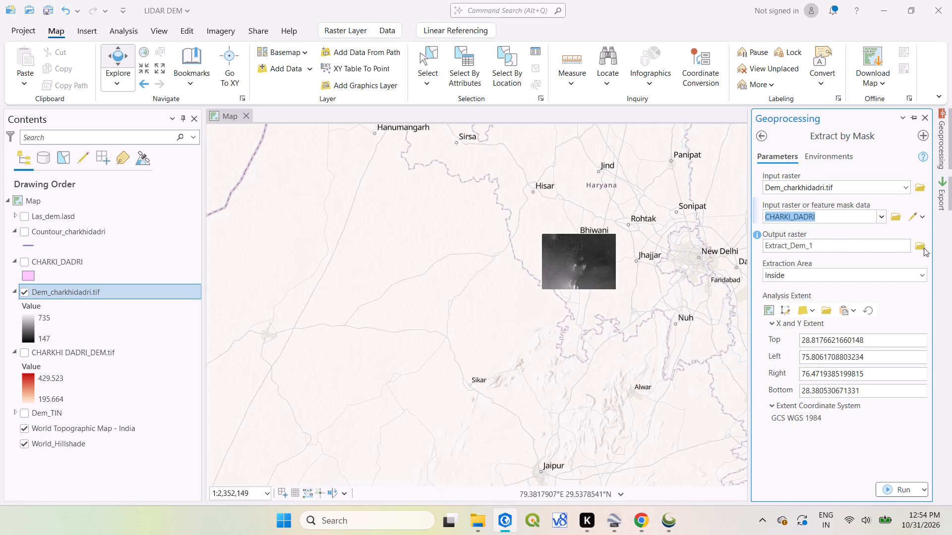
pyautogui.click(895, 488)
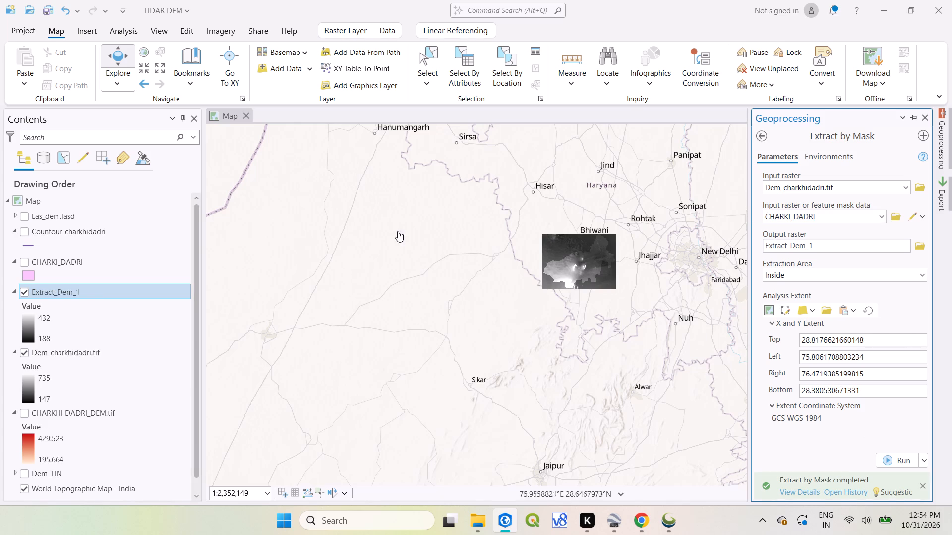
# Hide the Dem_charkhidadri.tif layer and inspect the clipped district DEM up close.
pyautogui.click(24, 351)
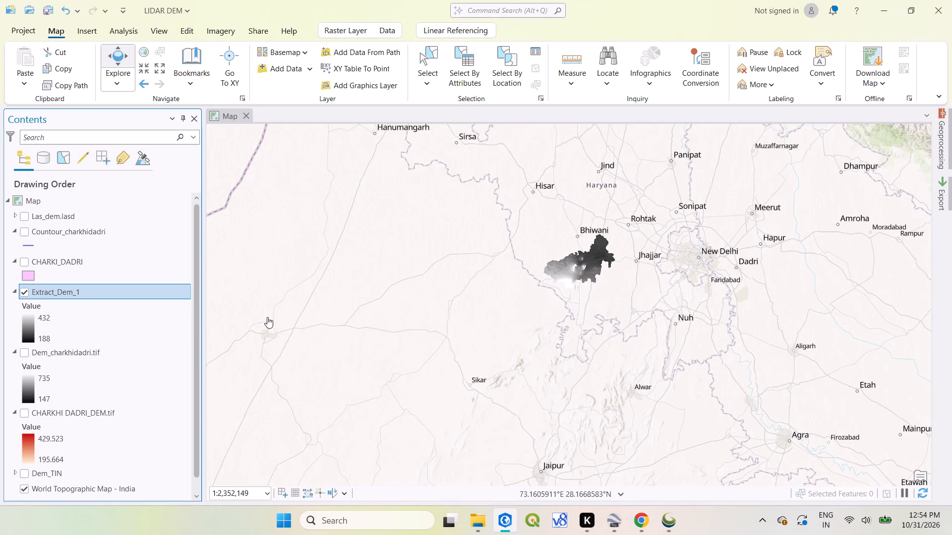
pyautogui.scroll(6, 594, 270)
pyautogui.scroll(-3, 543, 266)
pyautogui.moveTo(536, 277); pyautogui.dragTo(561, 309, button='middle')
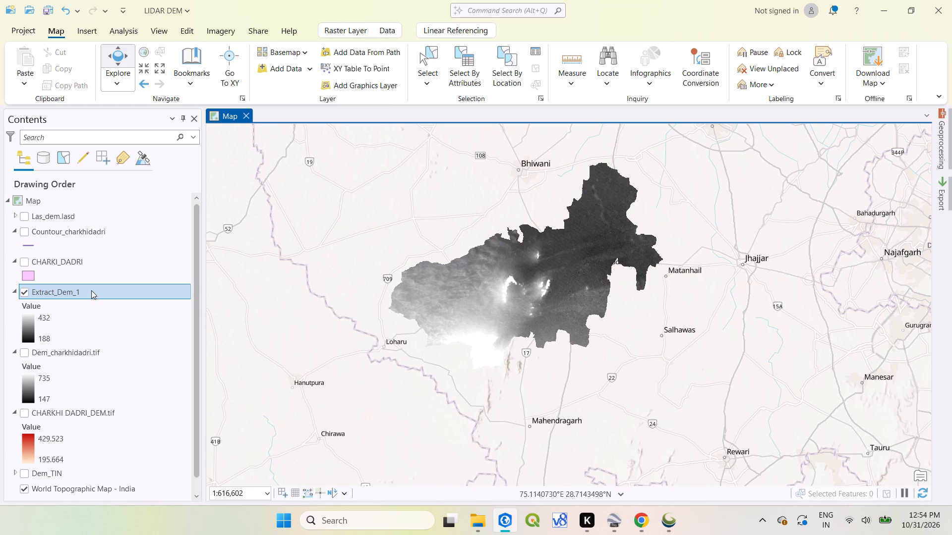
# Find the Spatial Analyst Contour tool and set its input raster to Extract_Dem_1.
pyautogui.click(942, 151)
pyautogui.click(759, 134)
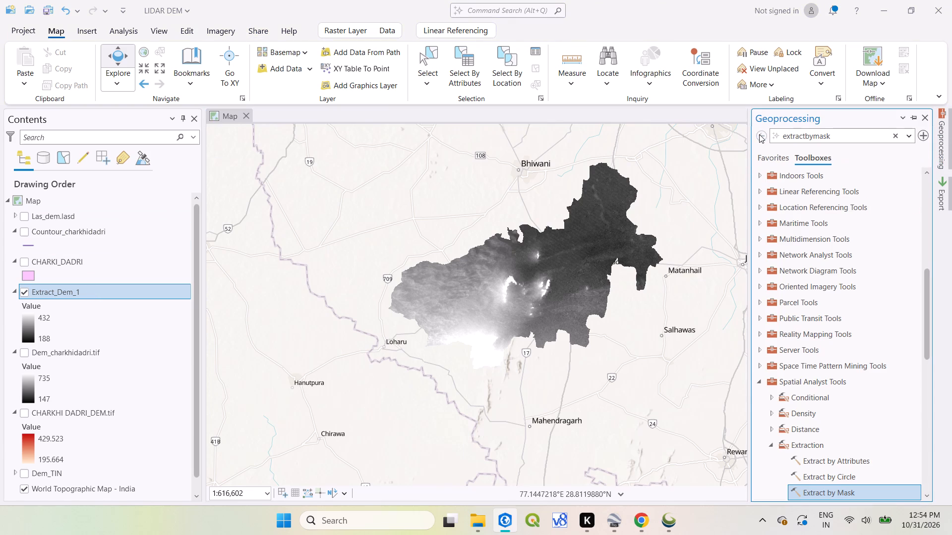
pyautogui.click(895, 135)
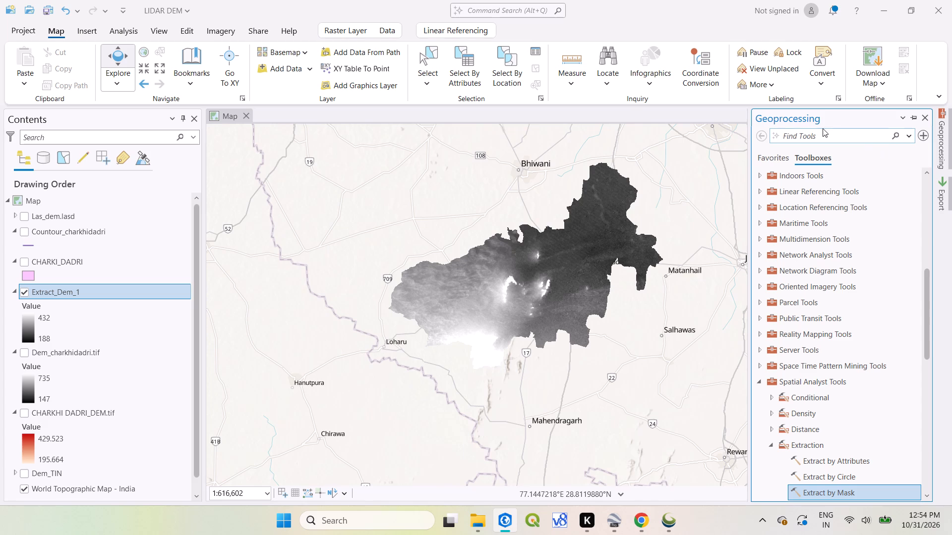
pyautogui.write('counti')
pyautogui.press('BackSpace')
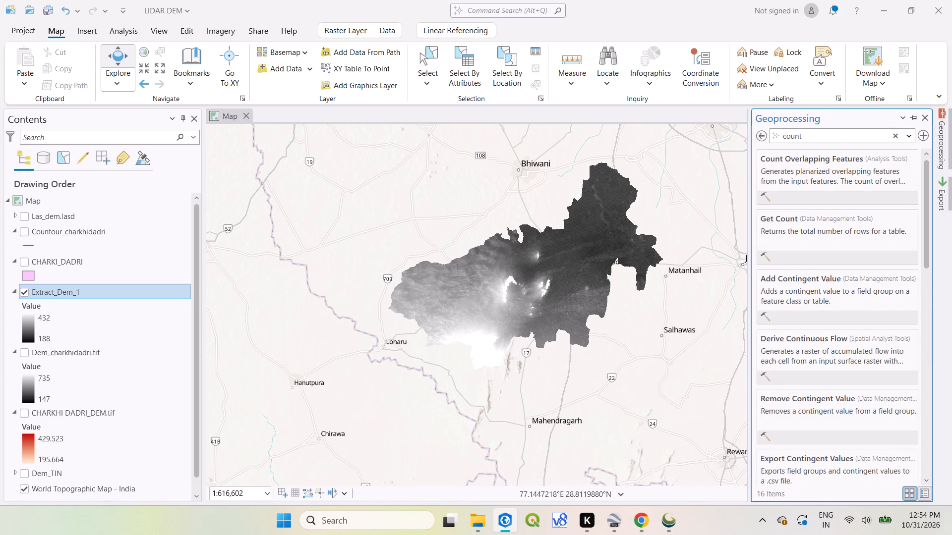
pyautogui.write('our')
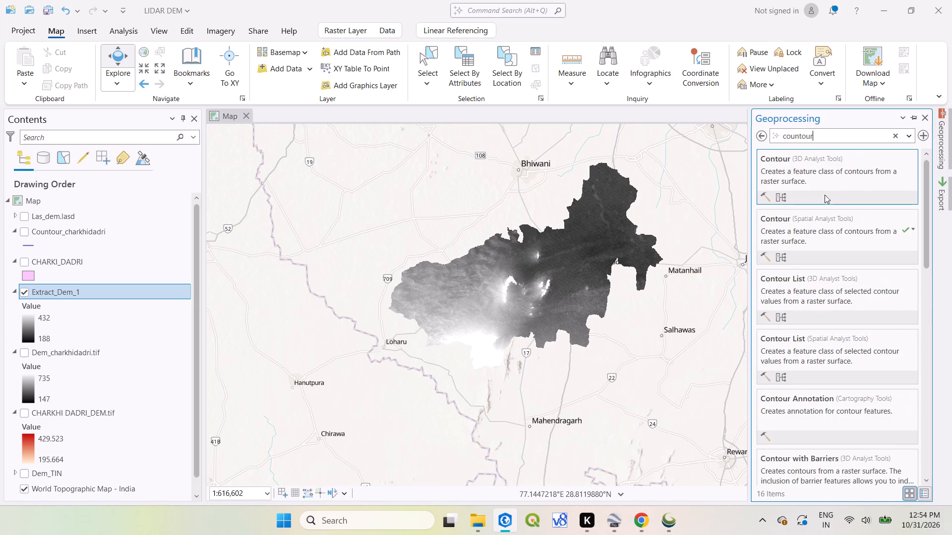
pyautogui.click(811, 220)
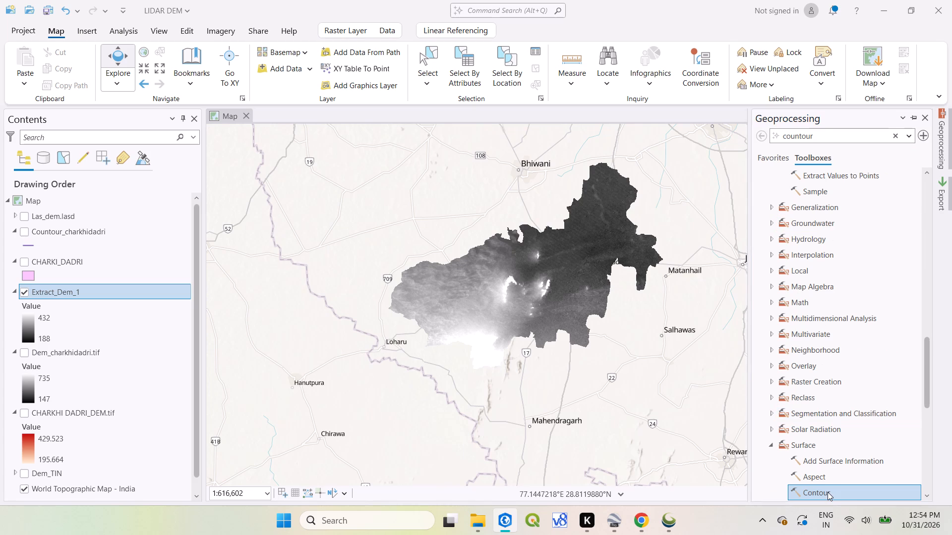
pyautogui.doubleClick(827, 492)
pyautogui.click(906, 185)
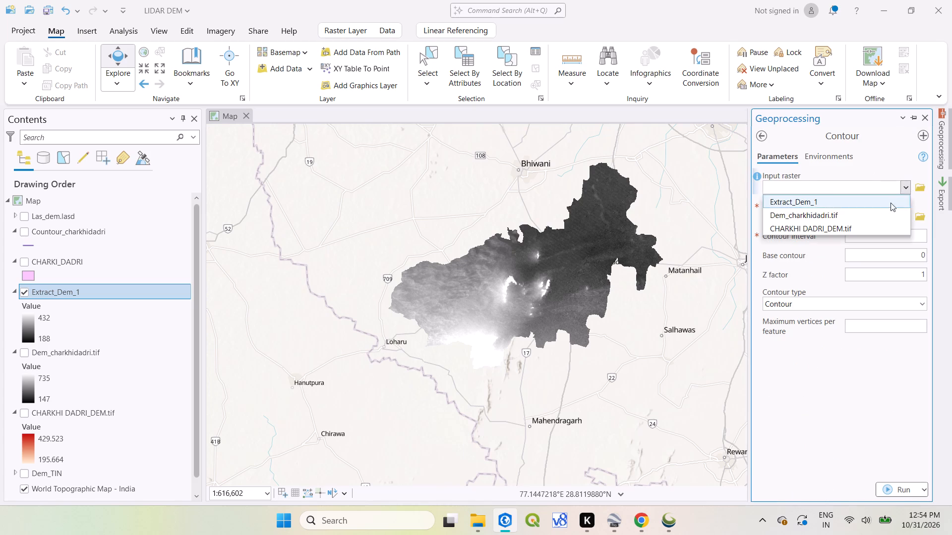
pyautogui.click(878, 203)
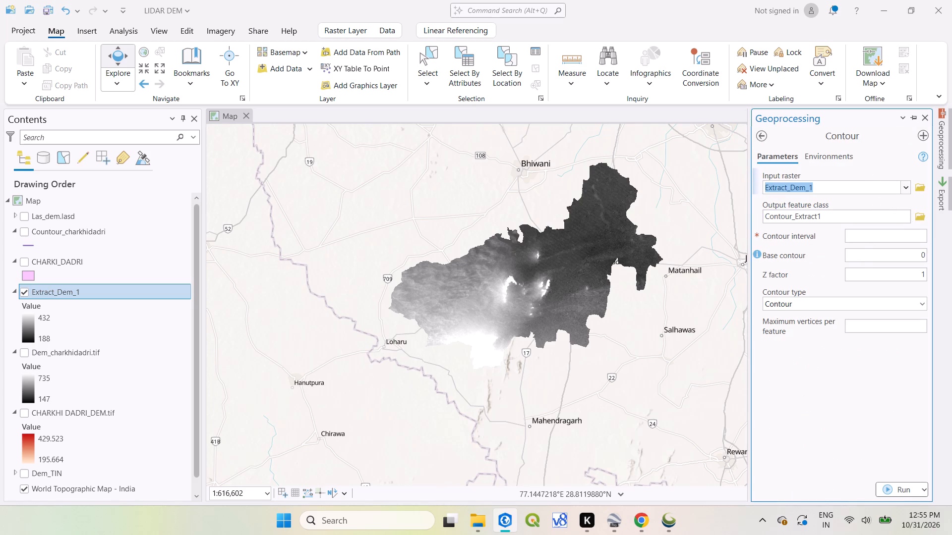
# Set the contour interval to 100 and generate the contours as Contour_Extract1.
pyautogui.click(900, 236)
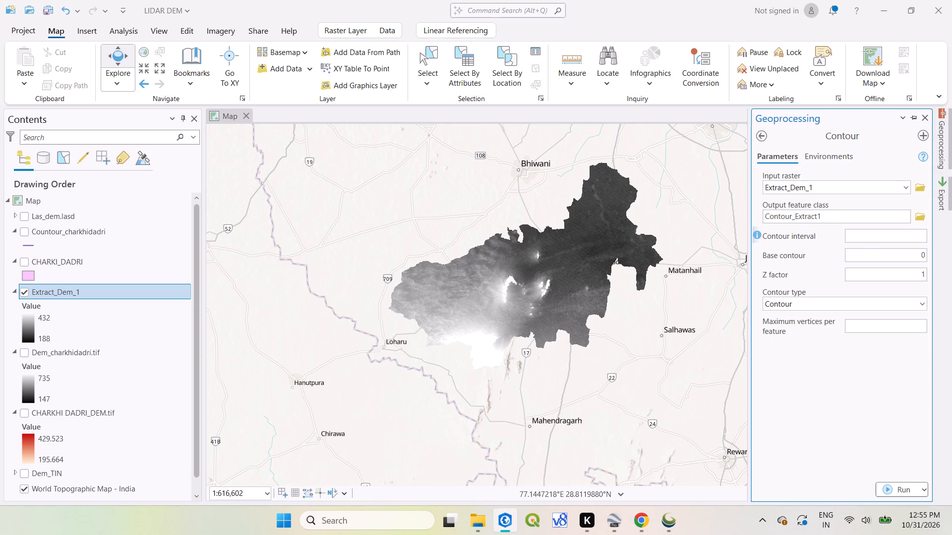
pyautogui.write('50')
pyautogui.press('BackSpace')
pyautogui.press('BackSpace')
pyautogui.press('1')
pyautogui.write('00')
pyautogui.click(887, 486)
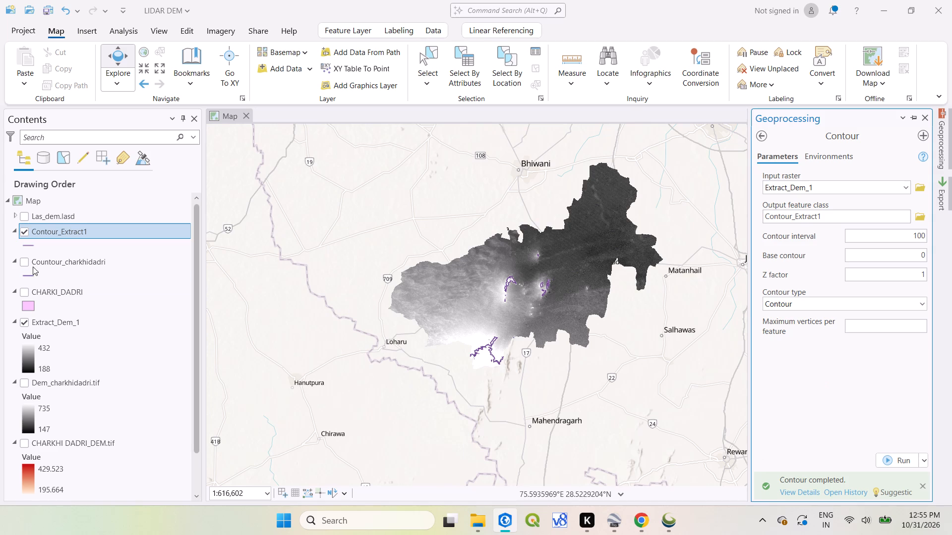
# Hide Extract_Dem_1 briefly to view the new contour lines alone, and show it again.
pyautogui.click(23, 323)
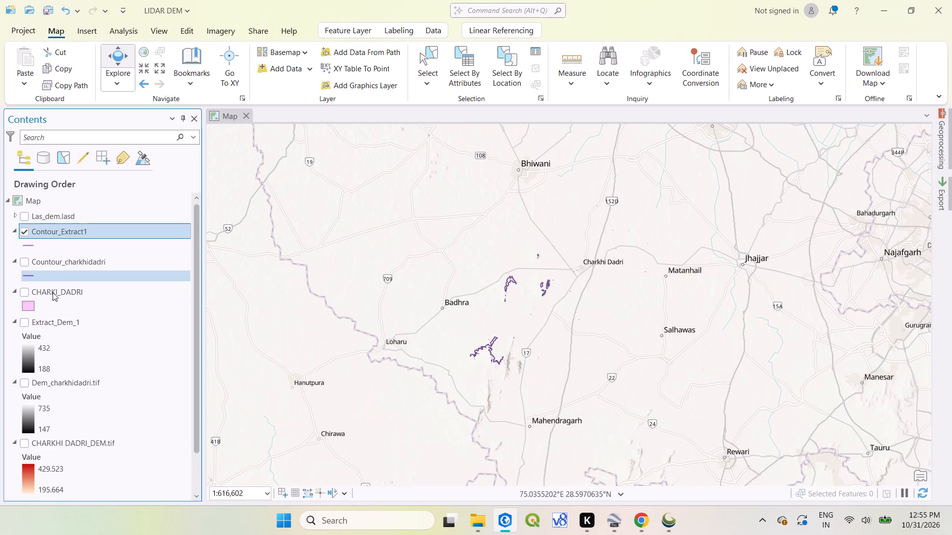
pyautogui.click(22, 324)
# Open the symbology of the Extract_Dem_1 raster and apply the Red-Yellow-Green (Continuous) color scheme.
pyautogui.rightClick(41, 321)
pyautogui.click(84, 308)
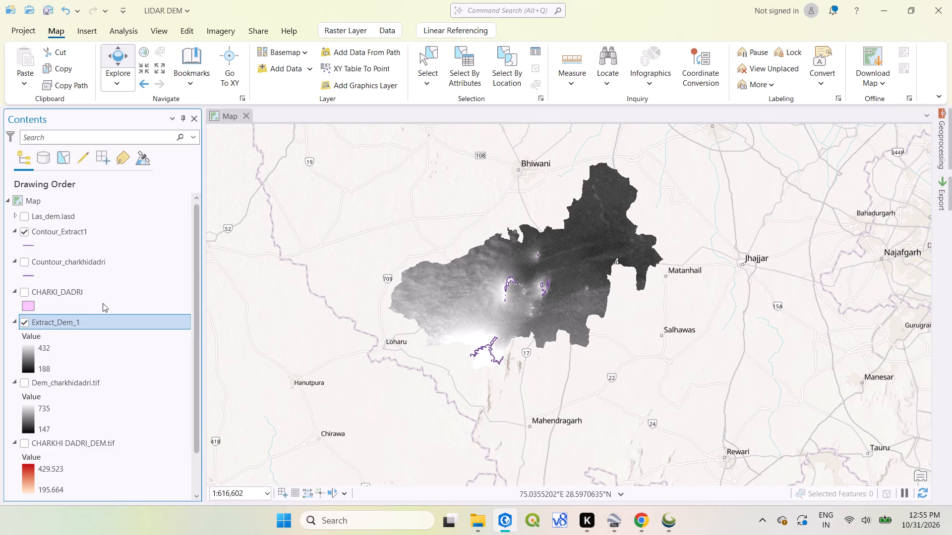
pyautogui.click(920, 212)
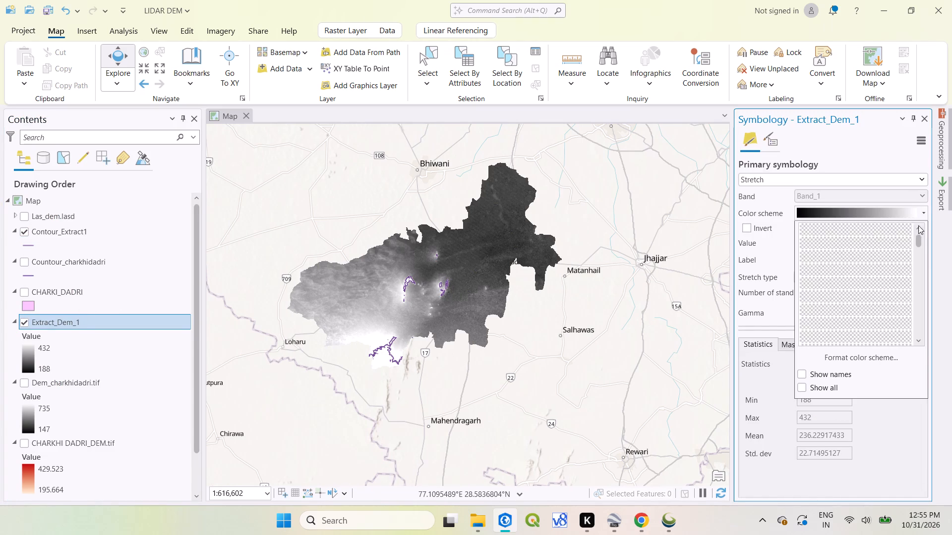
pyautogui.scroll(-5, 856, 307)
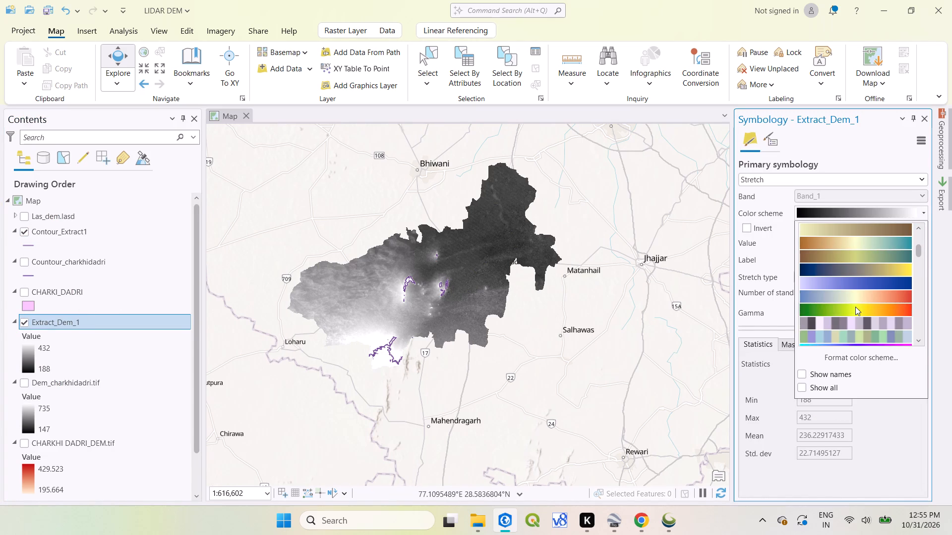
pyautogui.scroll(-7, 855, 307)
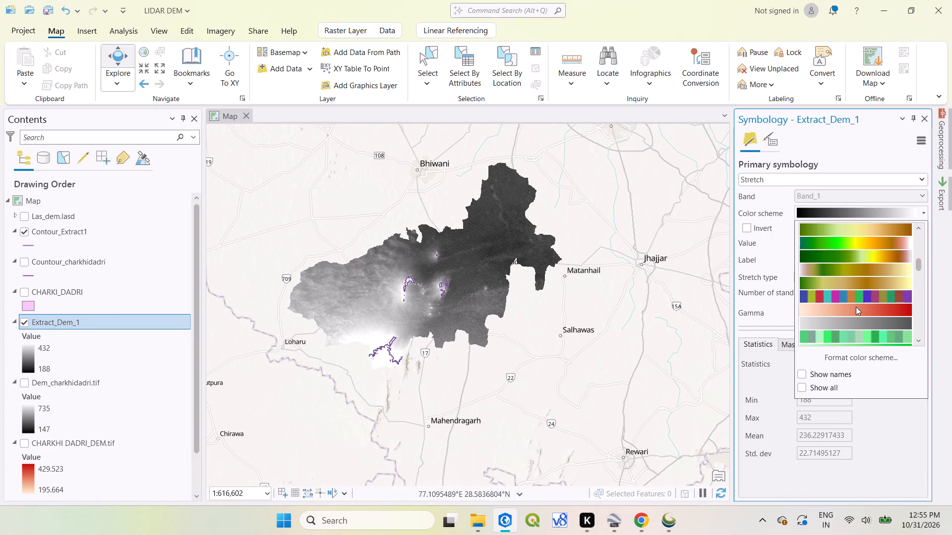
pyautogui.scroll(-5, 856, 307)
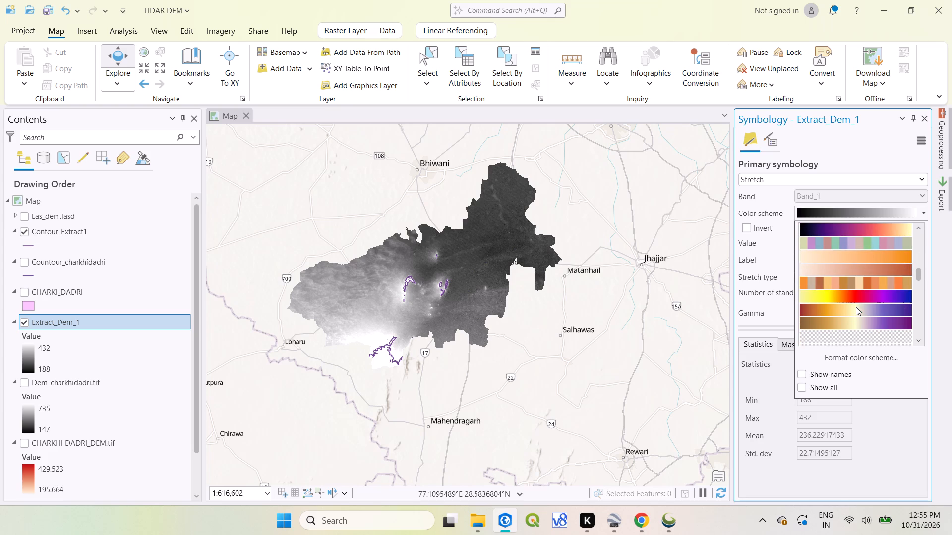
pyautogui.scroll(-4, 856, 282)
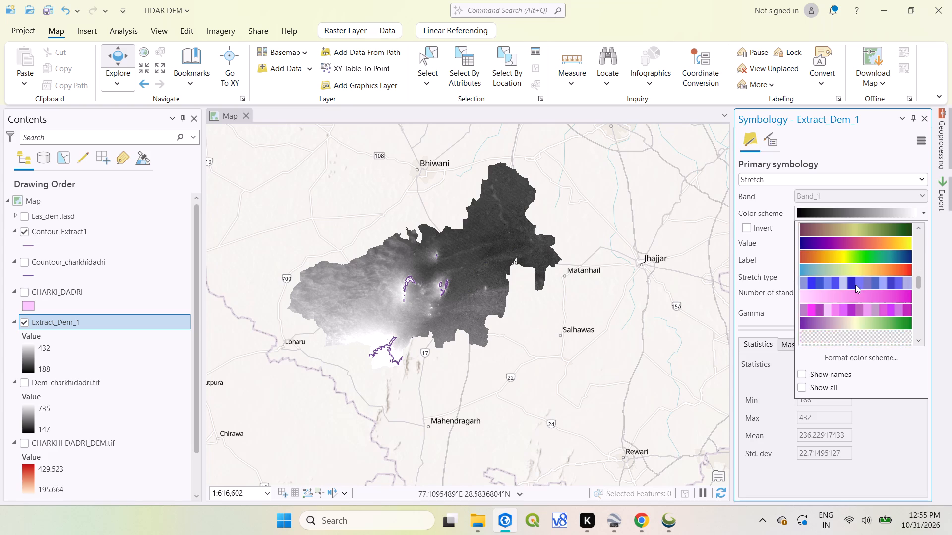
pyautogui.scroll(-3, 854, 294)
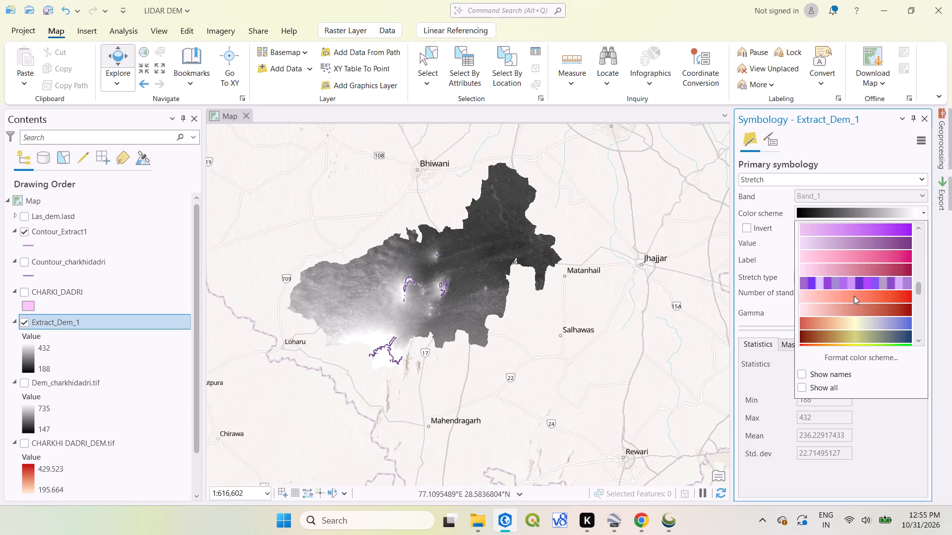
pyautogui.scroll(-3, 853, 297)
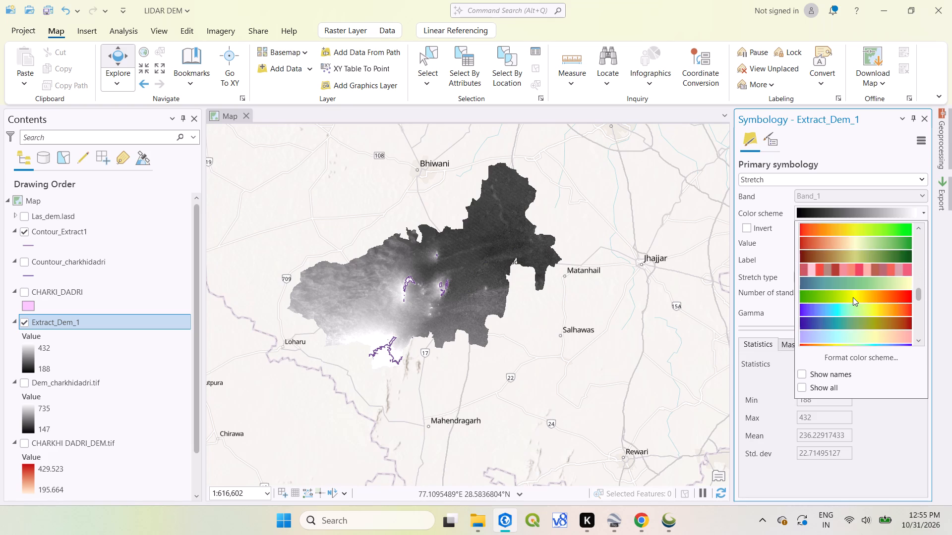
pyautogui.scroll(-2, 853, 297)
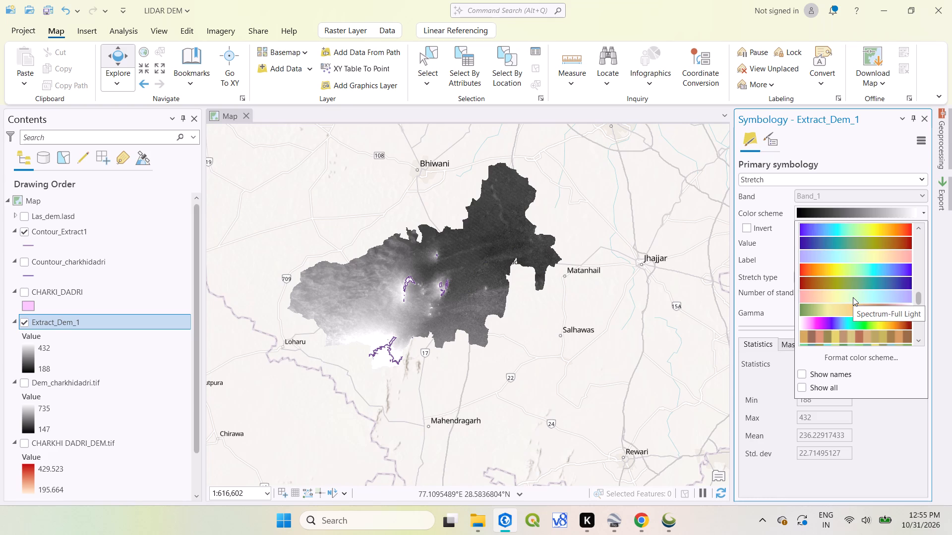
pyautogui.scroll(-5, 855, 305)
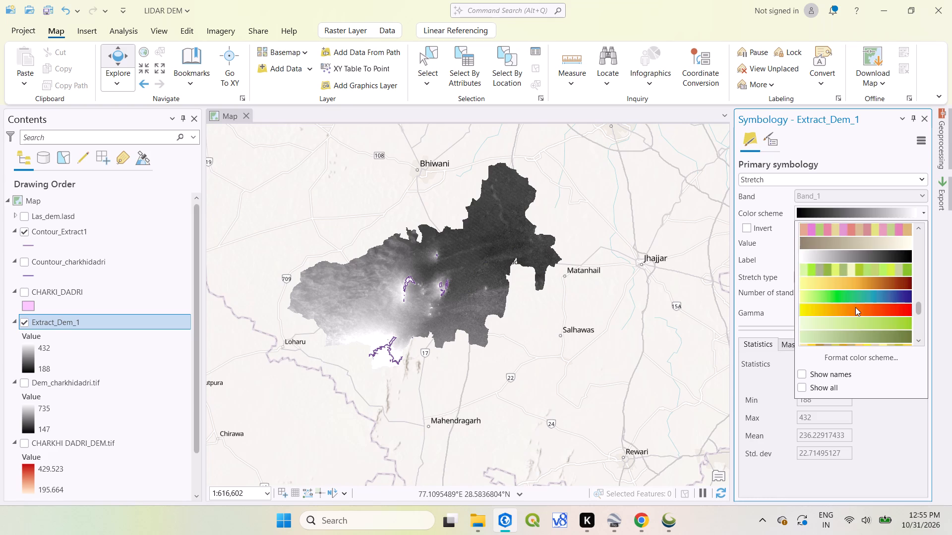
pyautogui.scroll(-6, 855, 307)
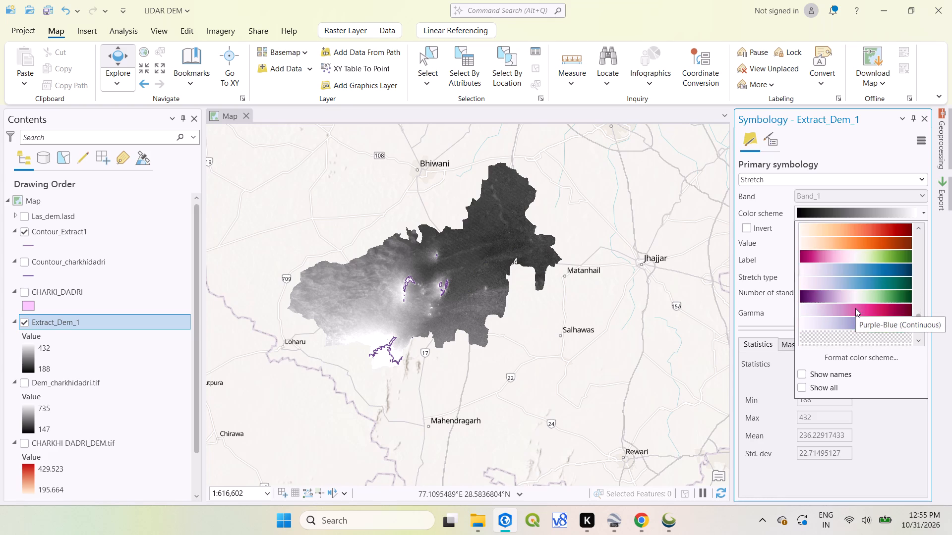
pyautogui.scroll(-2, 855, 308)
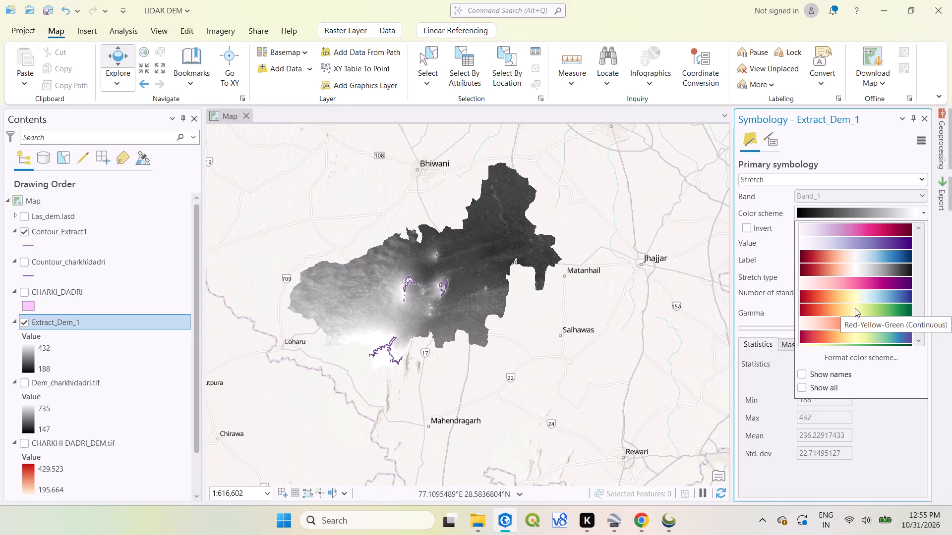
pyautogui.click(855, 308)
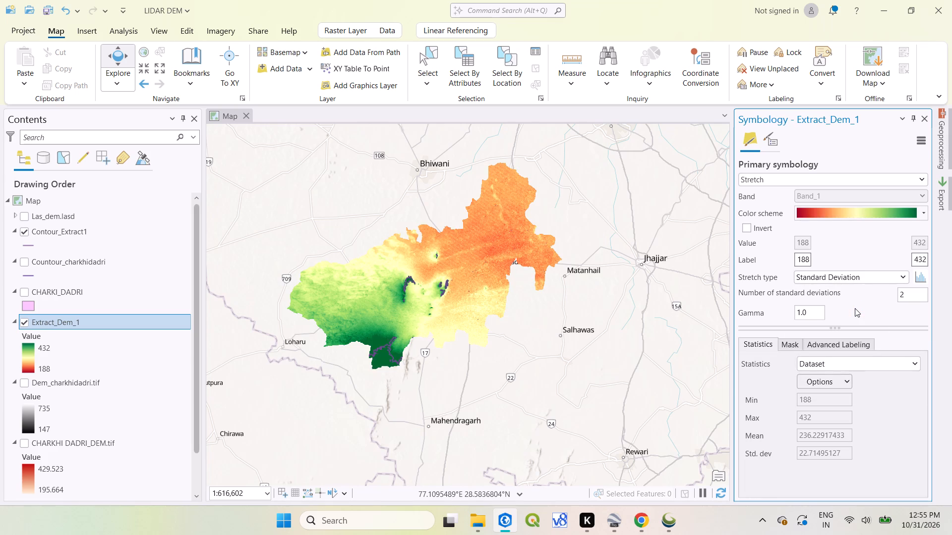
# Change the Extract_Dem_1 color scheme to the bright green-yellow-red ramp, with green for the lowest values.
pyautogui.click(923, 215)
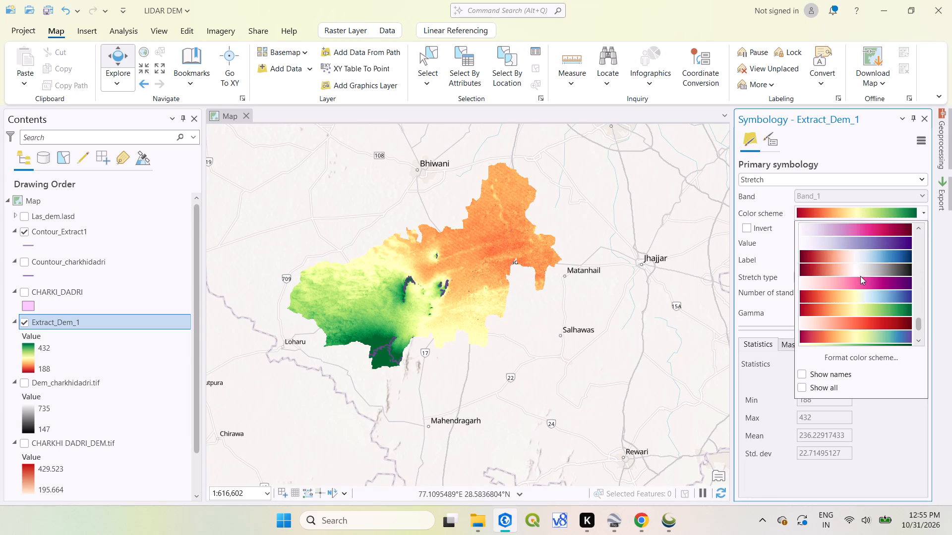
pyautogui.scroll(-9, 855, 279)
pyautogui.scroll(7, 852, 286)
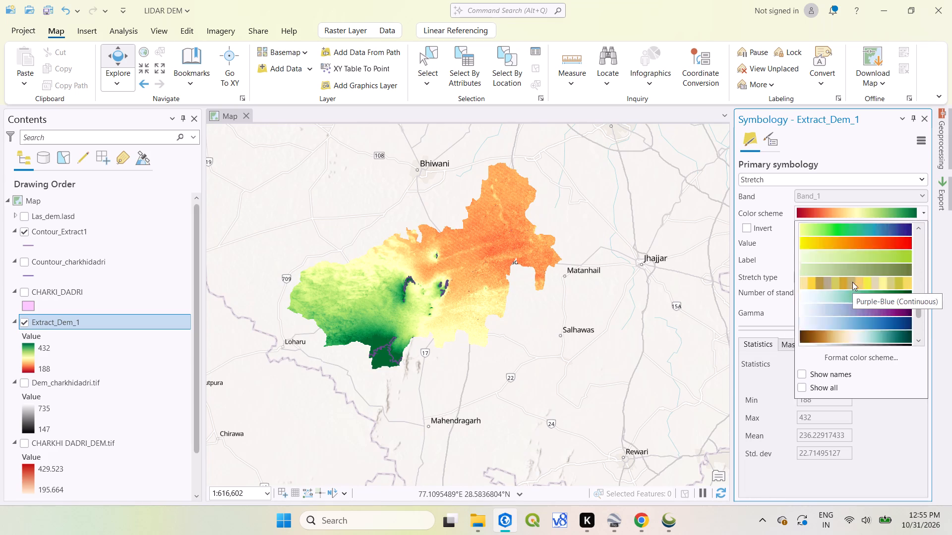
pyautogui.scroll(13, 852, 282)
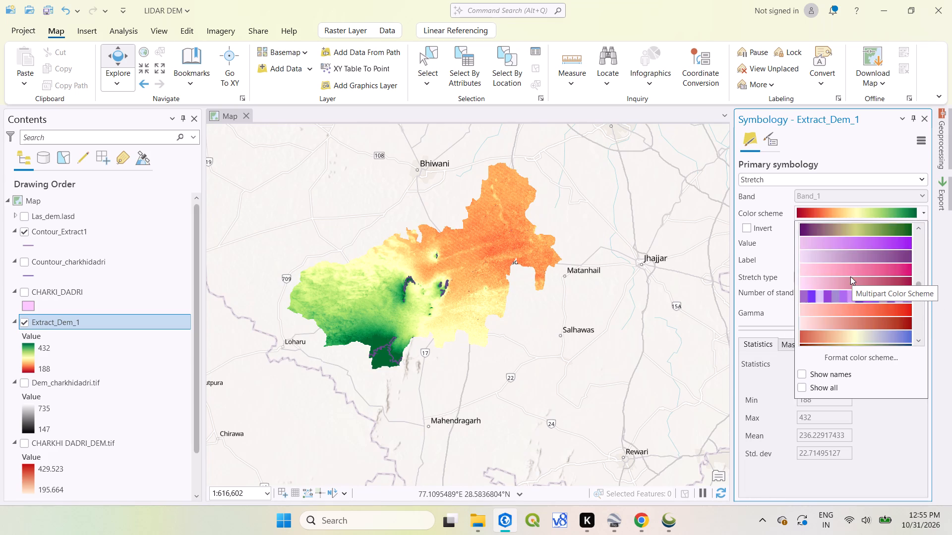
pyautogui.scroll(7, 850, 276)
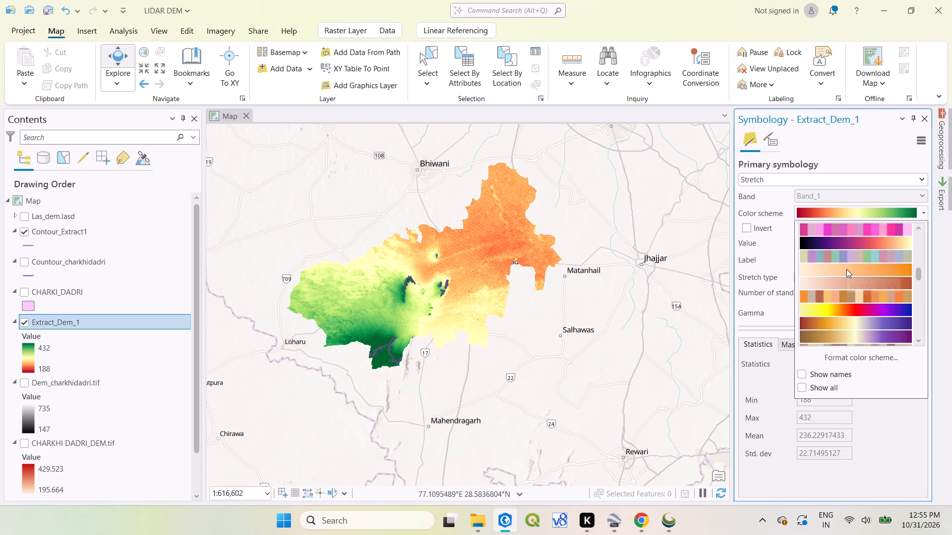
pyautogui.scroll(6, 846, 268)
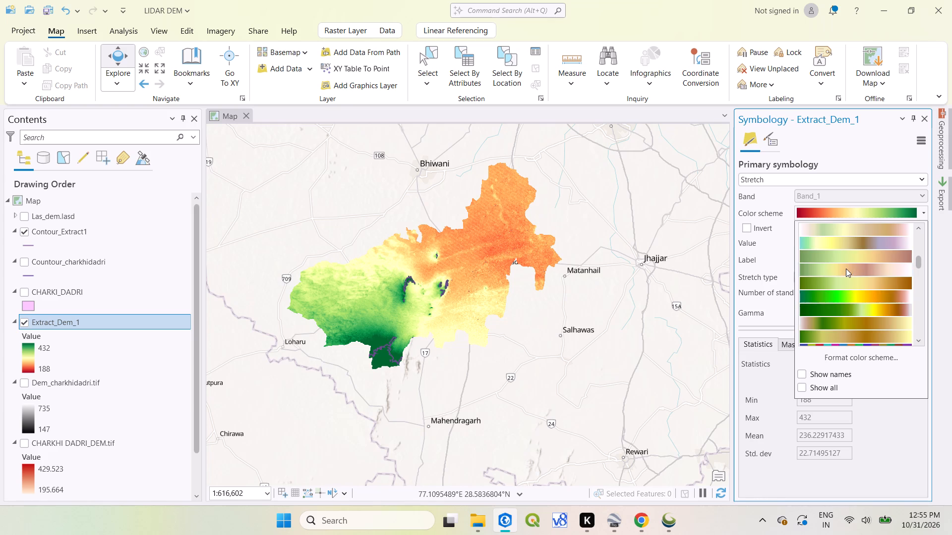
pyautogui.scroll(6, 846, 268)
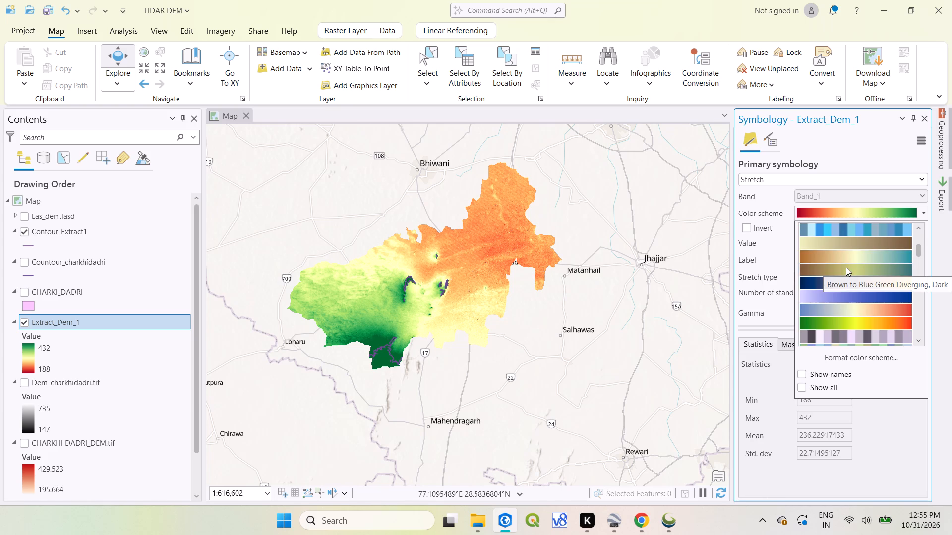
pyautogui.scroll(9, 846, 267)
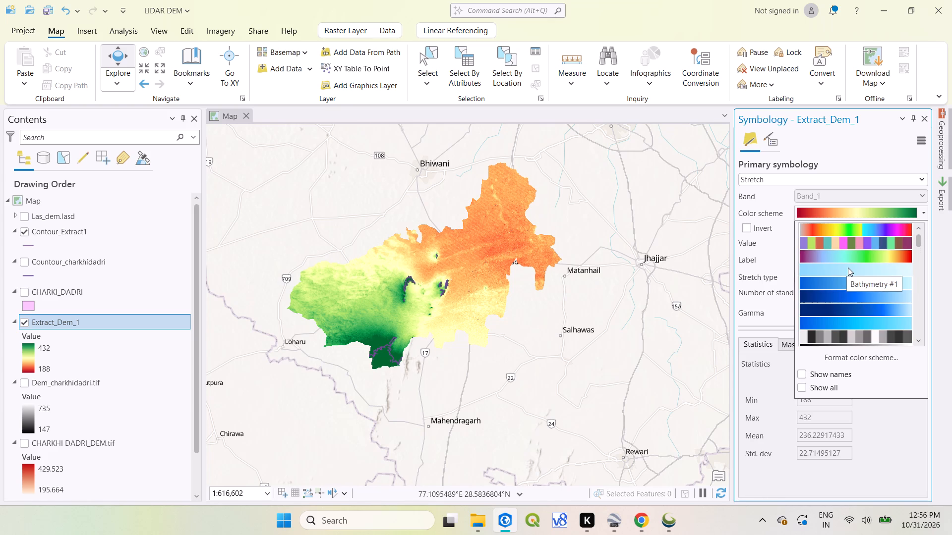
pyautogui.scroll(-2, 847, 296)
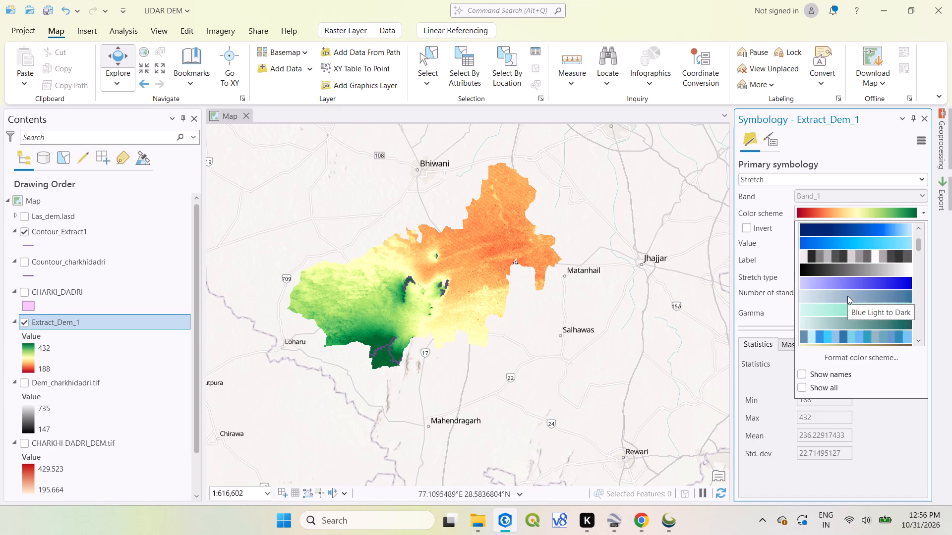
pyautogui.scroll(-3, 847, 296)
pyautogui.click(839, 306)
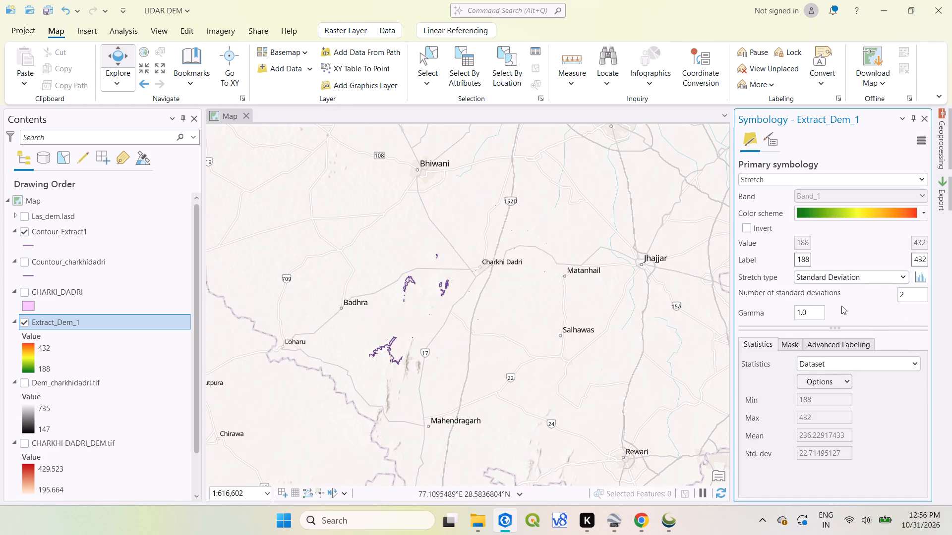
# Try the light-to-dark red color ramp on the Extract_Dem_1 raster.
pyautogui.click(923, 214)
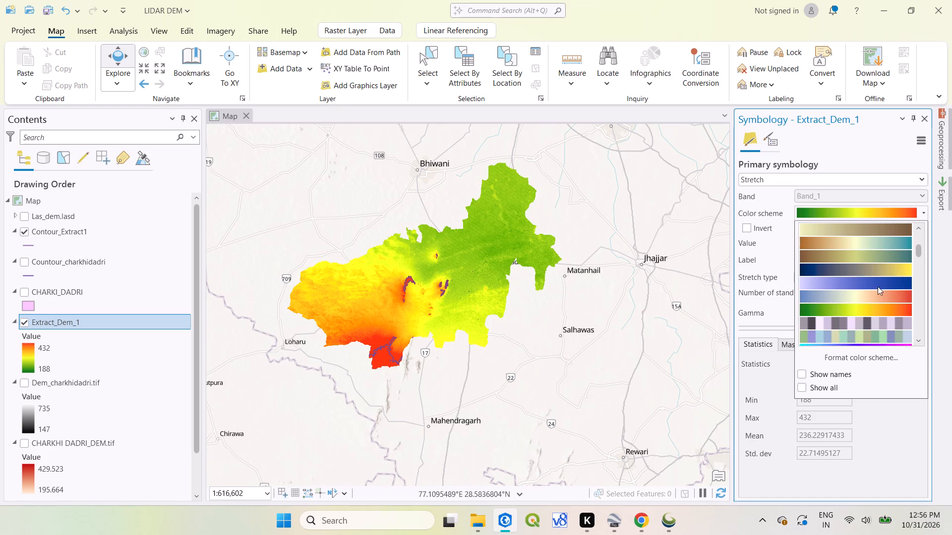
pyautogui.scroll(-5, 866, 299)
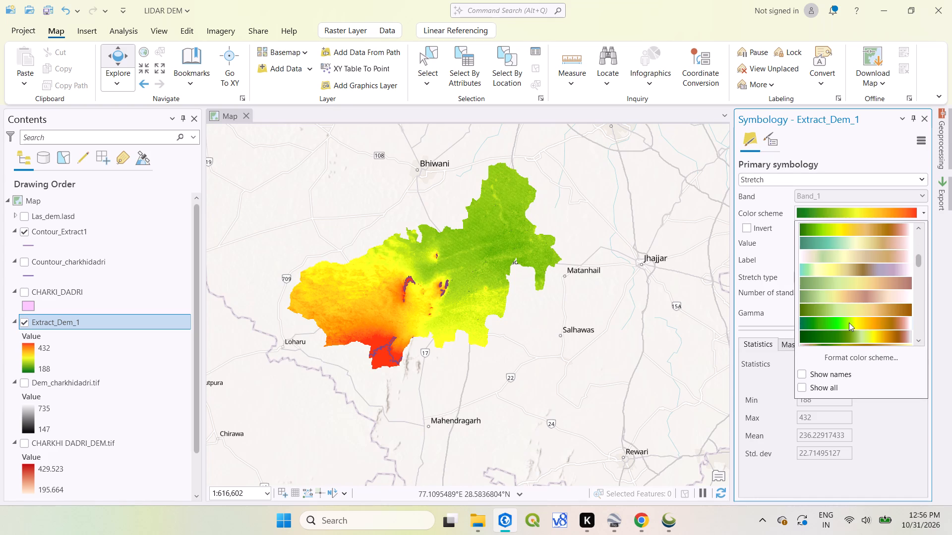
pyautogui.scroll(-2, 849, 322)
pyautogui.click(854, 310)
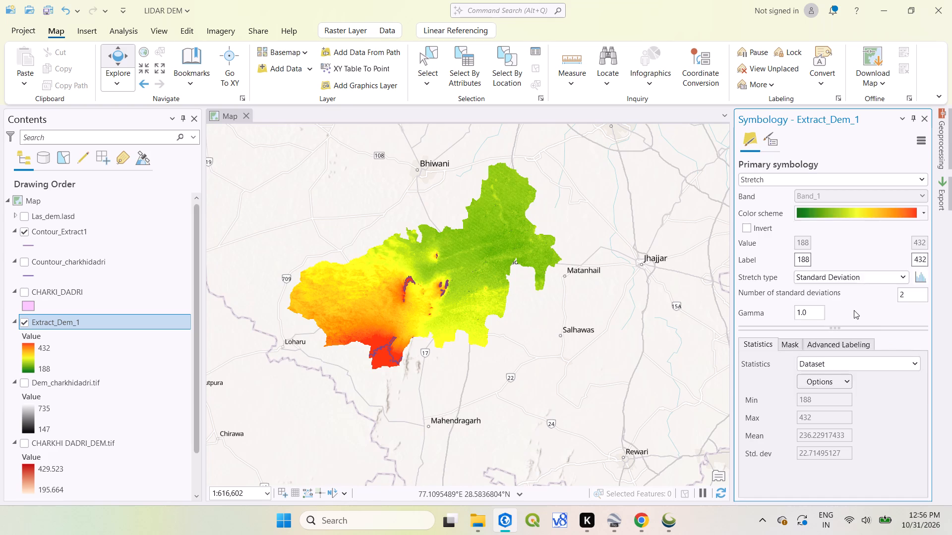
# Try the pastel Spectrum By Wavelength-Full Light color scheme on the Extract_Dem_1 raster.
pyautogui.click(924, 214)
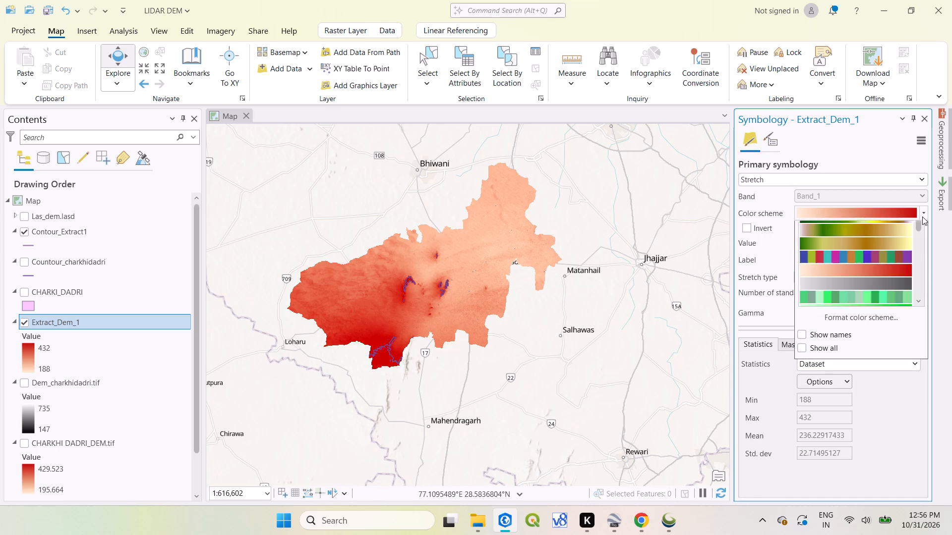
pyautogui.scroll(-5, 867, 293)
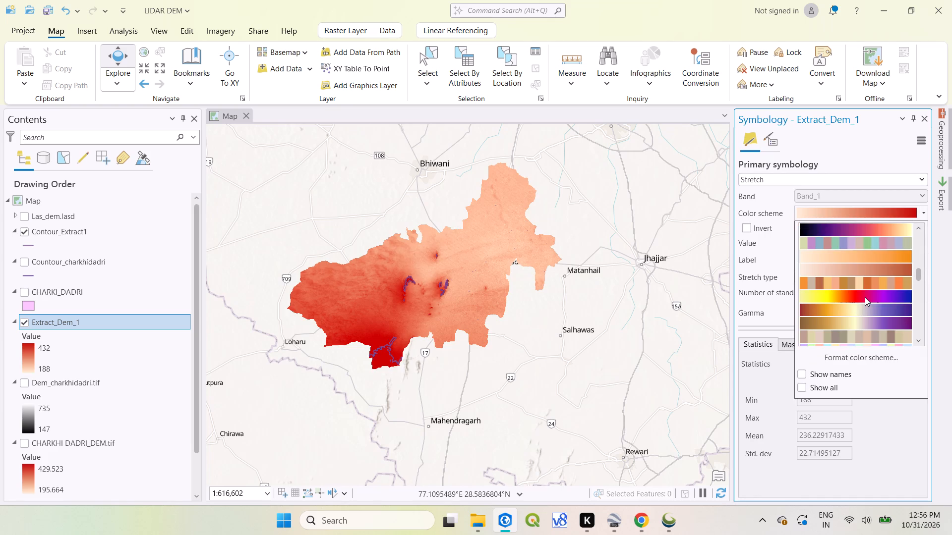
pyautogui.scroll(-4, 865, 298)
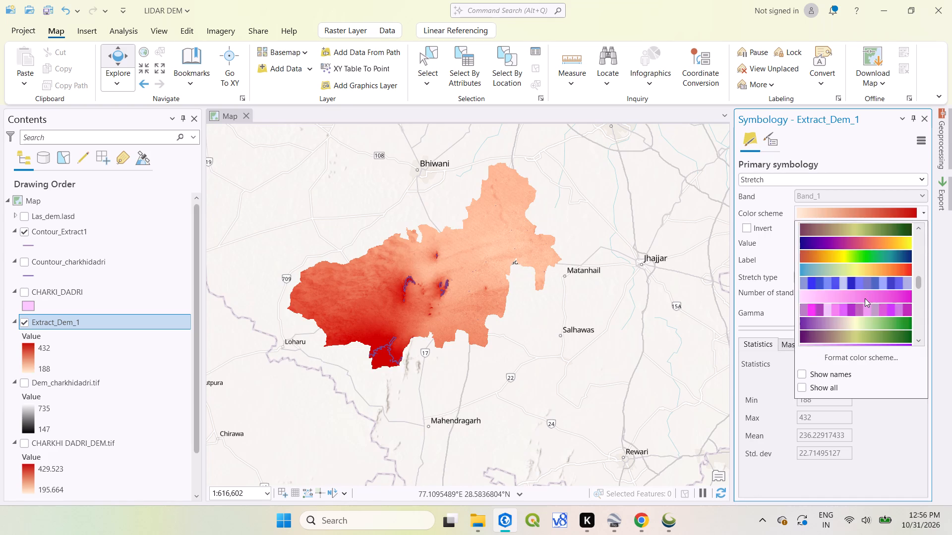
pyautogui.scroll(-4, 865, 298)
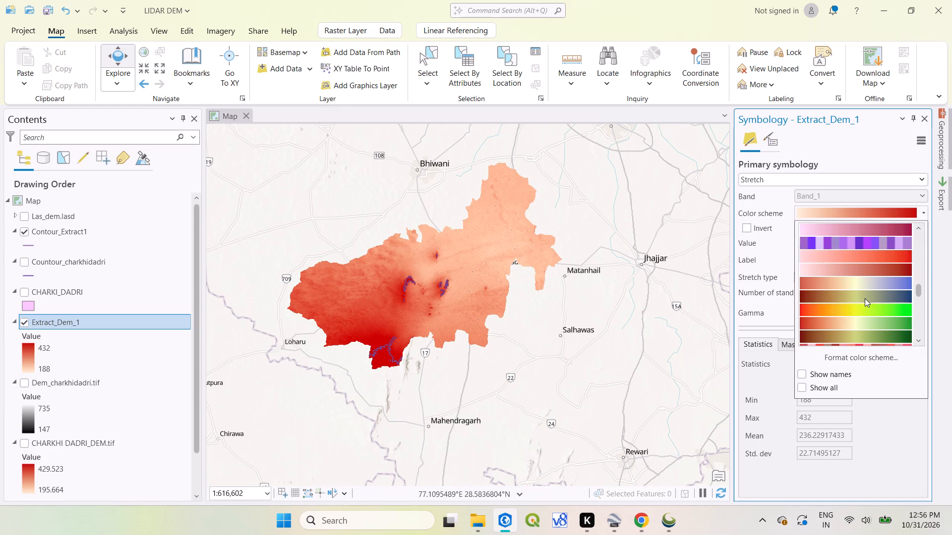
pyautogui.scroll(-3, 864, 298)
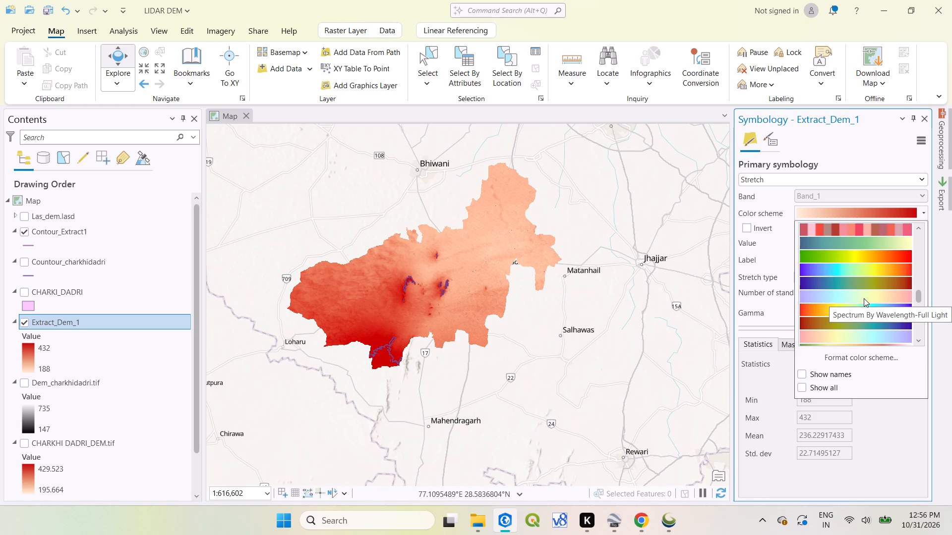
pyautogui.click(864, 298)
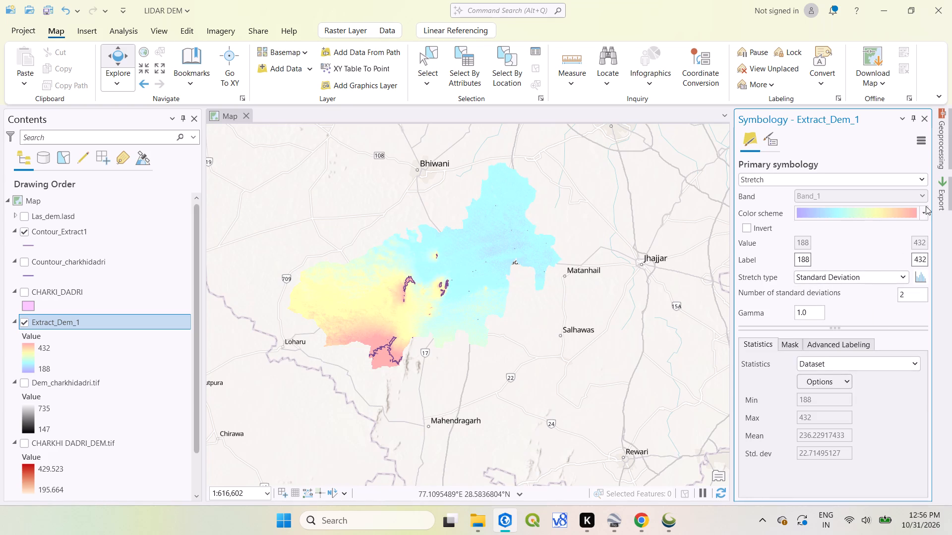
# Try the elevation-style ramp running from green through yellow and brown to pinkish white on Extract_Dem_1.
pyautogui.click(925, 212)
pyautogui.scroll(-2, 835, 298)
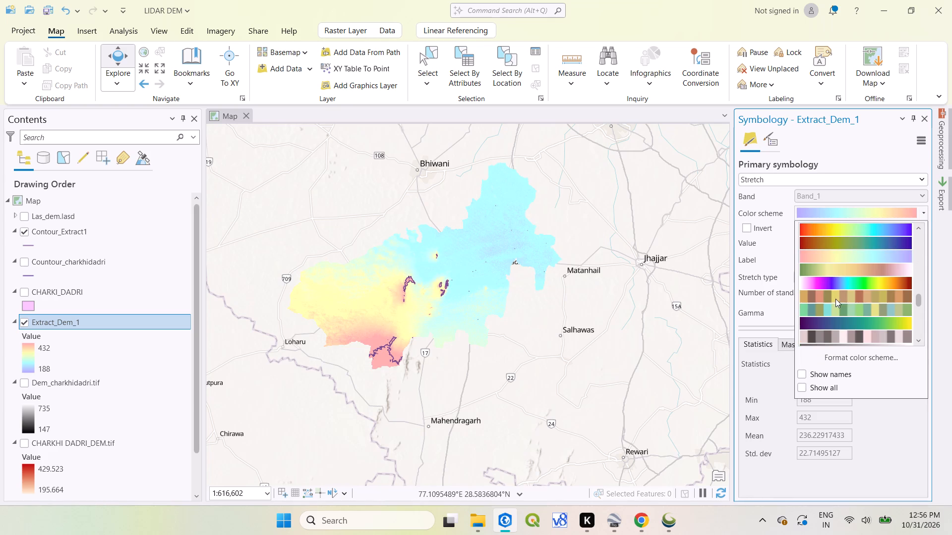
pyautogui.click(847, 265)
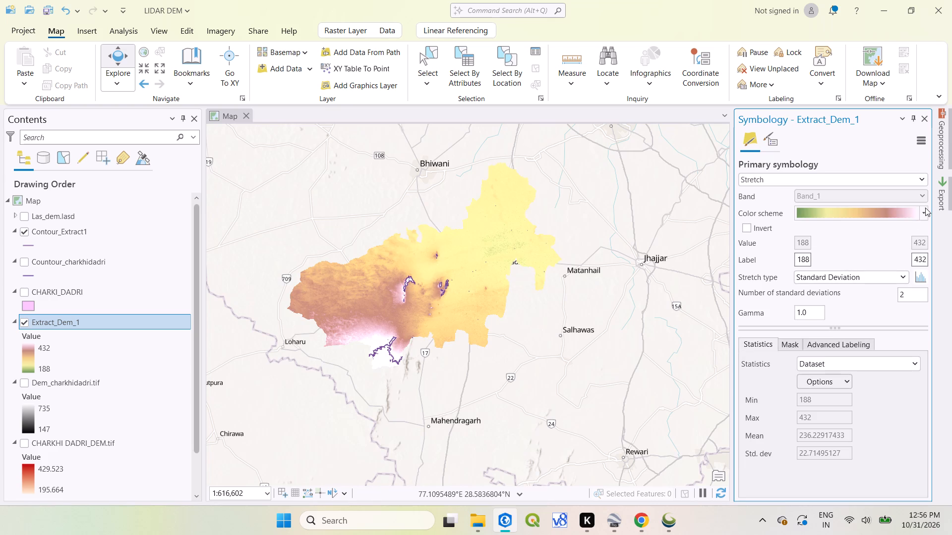
# Apply the light yellow to orange to dark red color ramp to the Extract_Dem_1 raster.
pyautogui.click(925, 208)
pyautogui.scroll(-3, 857, 294)
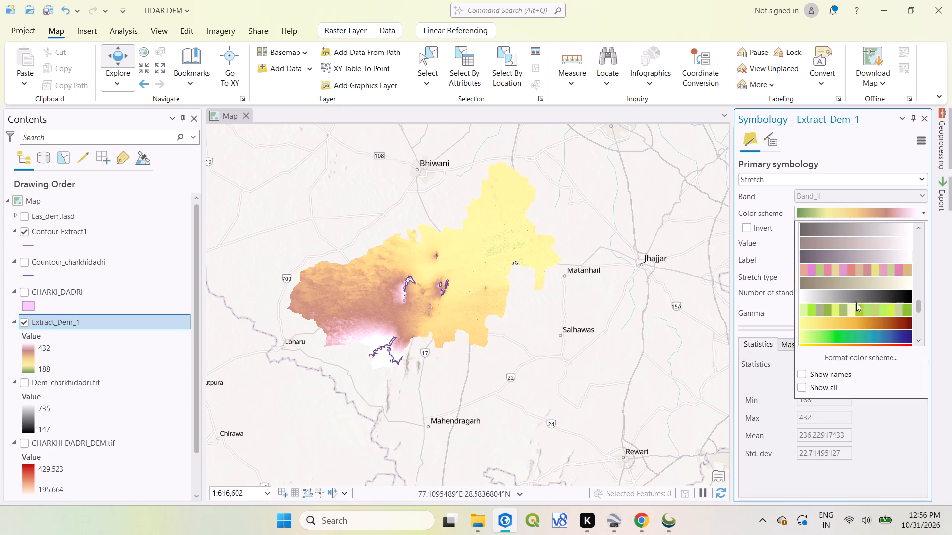
pyautogui.click(846, 324)
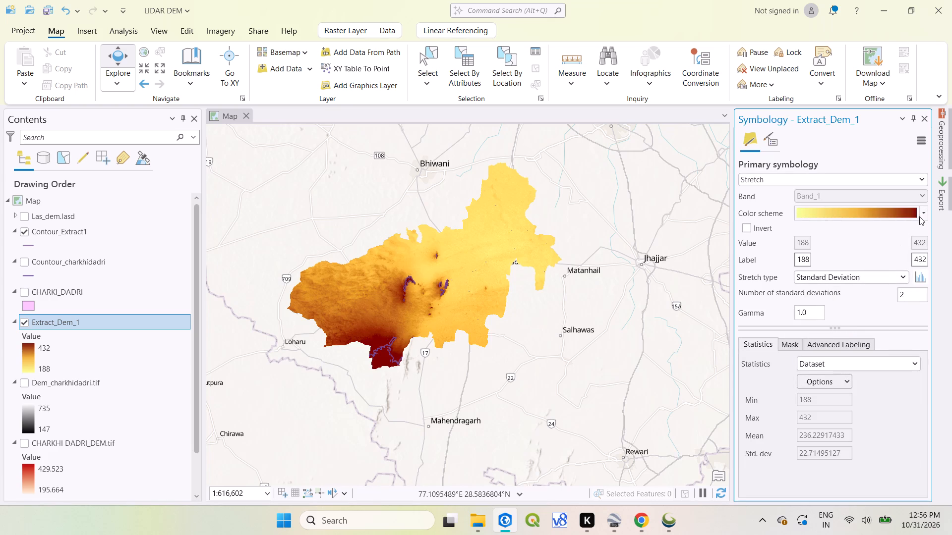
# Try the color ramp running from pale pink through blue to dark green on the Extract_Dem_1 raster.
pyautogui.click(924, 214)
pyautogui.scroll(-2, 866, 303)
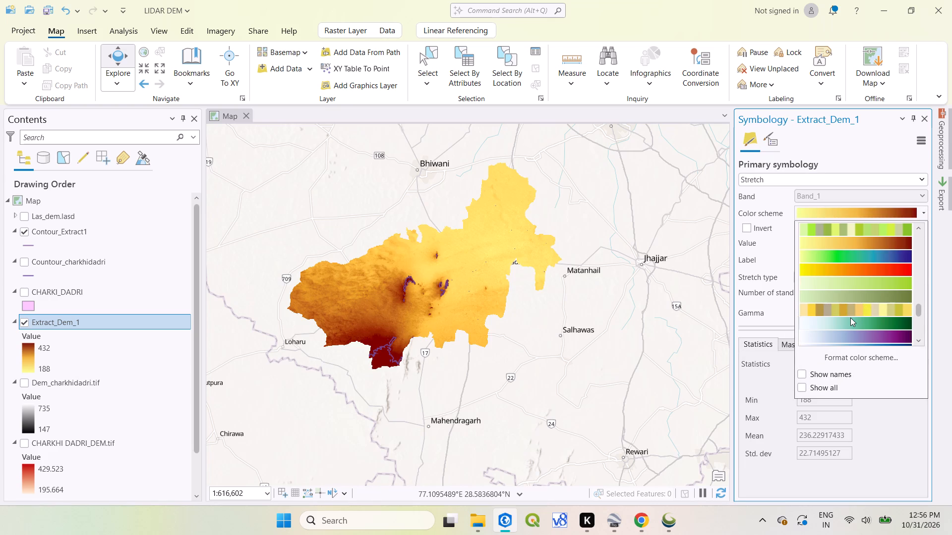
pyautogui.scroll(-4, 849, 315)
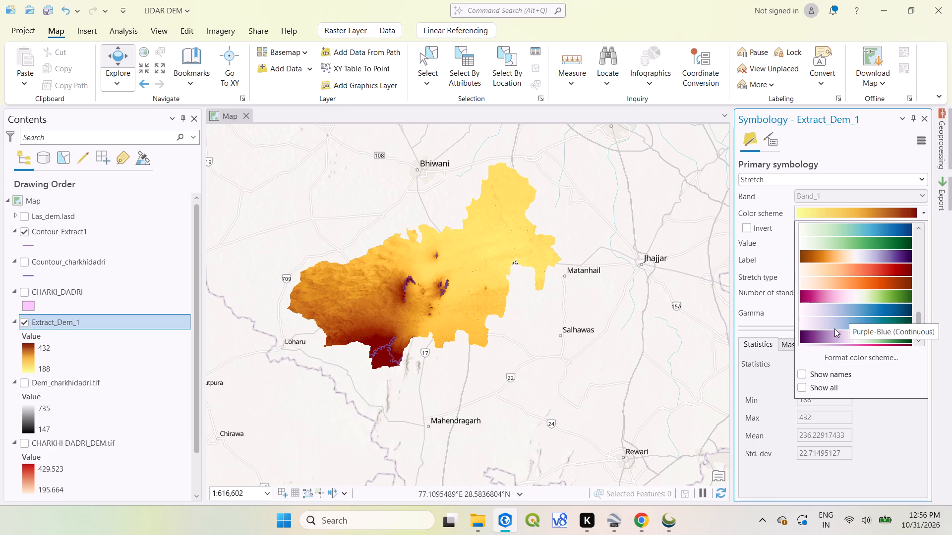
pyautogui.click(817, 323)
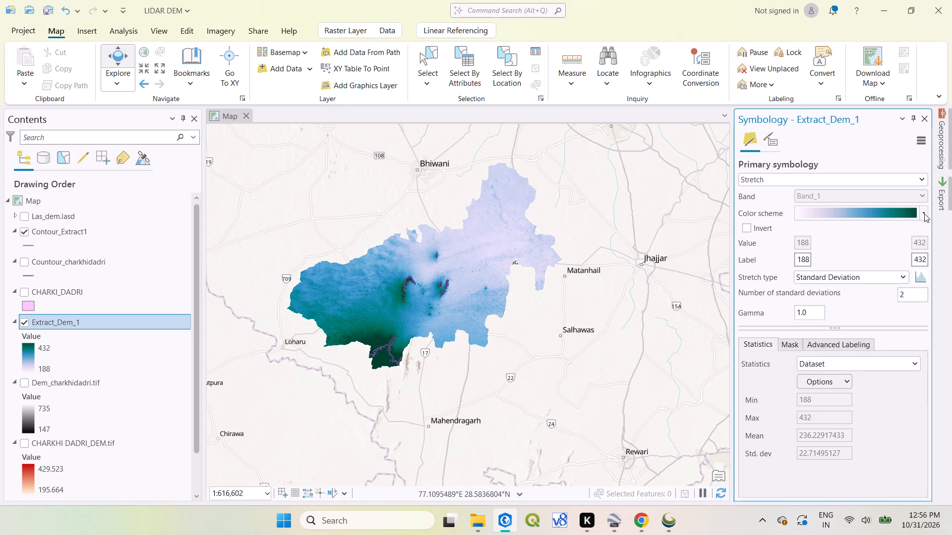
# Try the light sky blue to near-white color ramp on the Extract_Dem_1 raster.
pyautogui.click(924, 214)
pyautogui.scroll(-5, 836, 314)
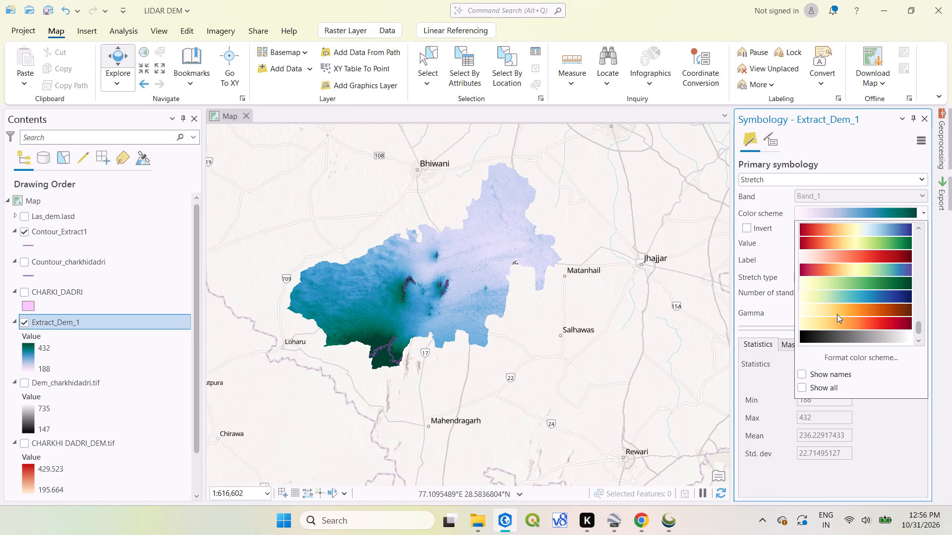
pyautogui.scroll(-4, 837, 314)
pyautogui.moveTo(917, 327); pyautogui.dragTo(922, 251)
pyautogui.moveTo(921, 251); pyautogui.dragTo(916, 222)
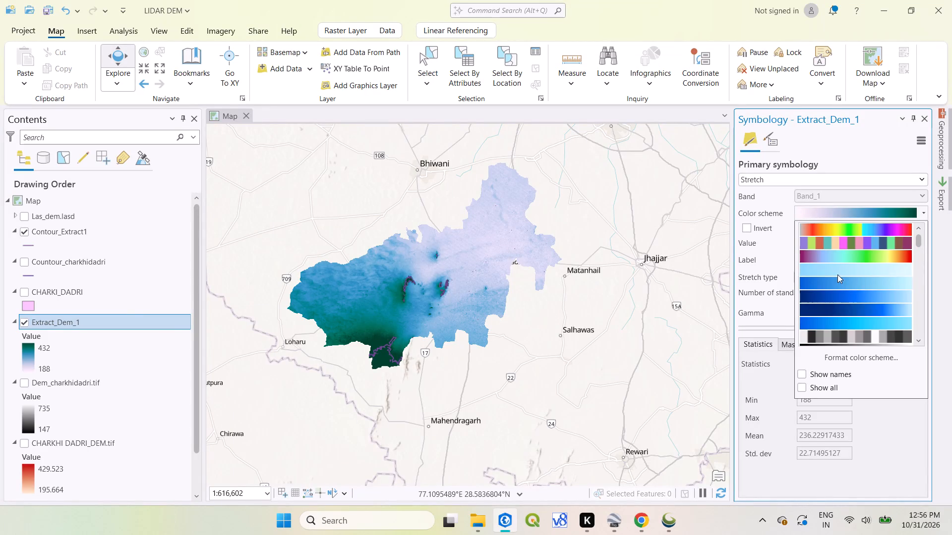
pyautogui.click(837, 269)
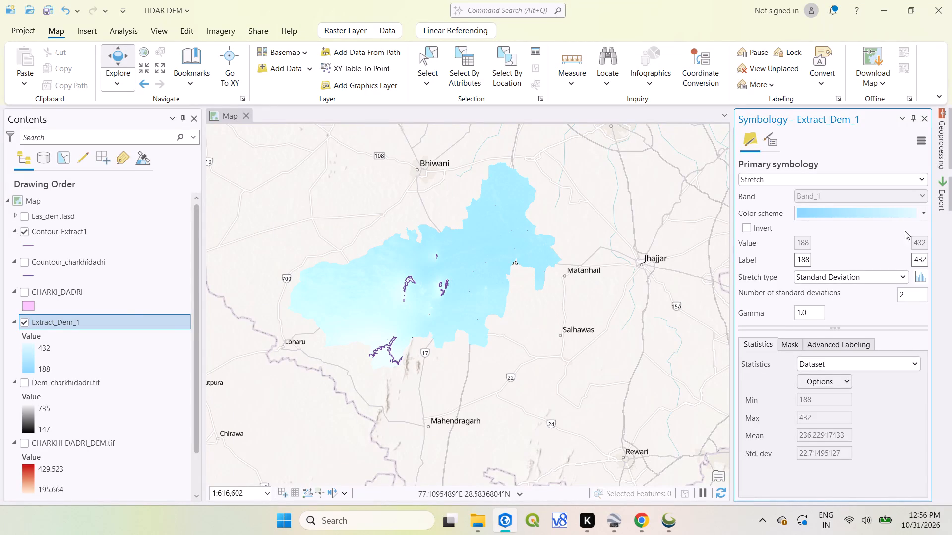
# Apply the pale blue-grey to steel blue color ramp to the Extract_Dem_1 raster.
pyautogui.click(927, 214)
pyautogui.scroll(-3, 860, 277)
pyautogui.click(839, 257)
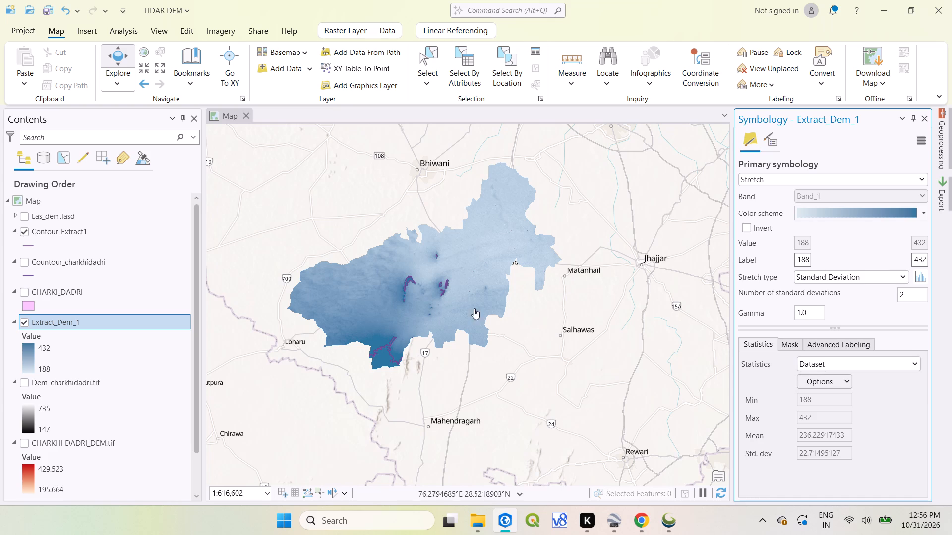
# Change the Contour_Extract1 line symbol to red with a 2 pt line width and apply it.
pyautogui.click(23, 245)
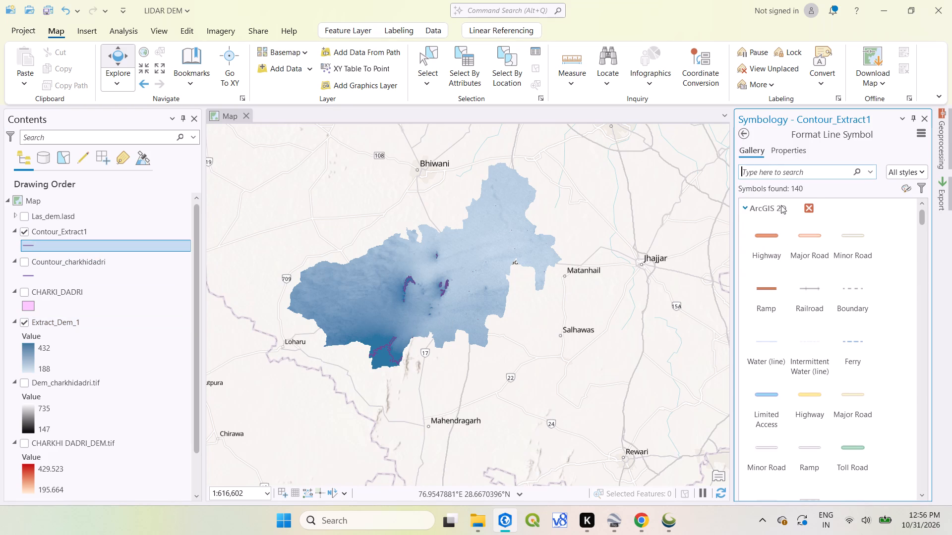
pyautogui.click(778, 149)
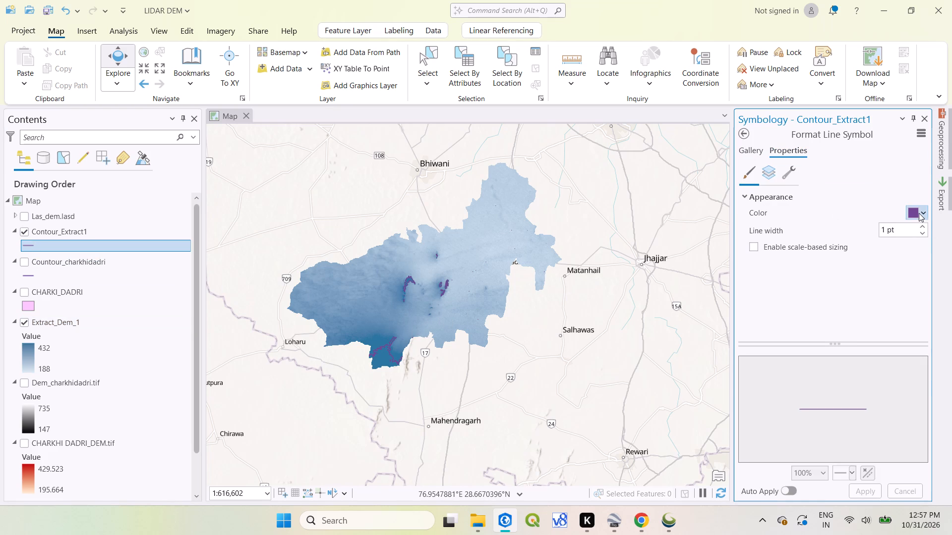
pyautogui.click(925, 213)
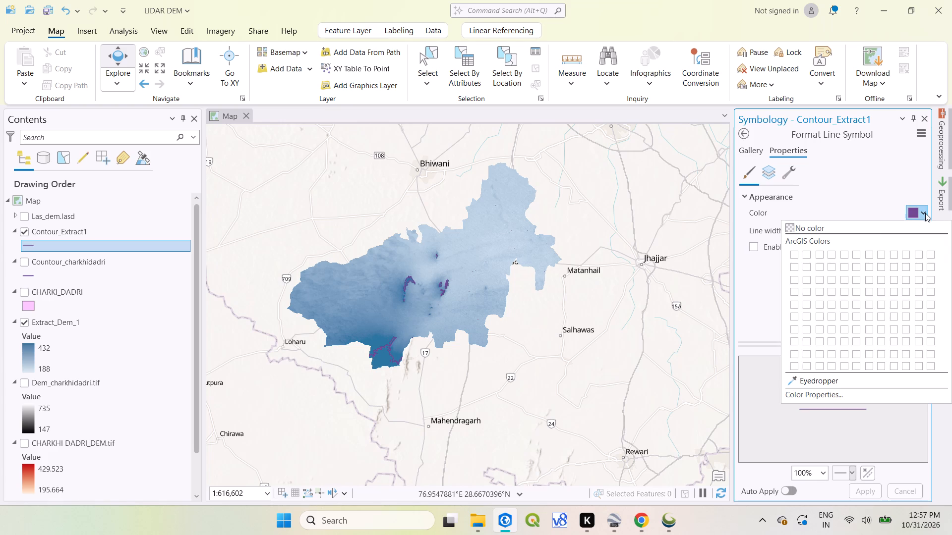
pyautogui.click(806, 278)
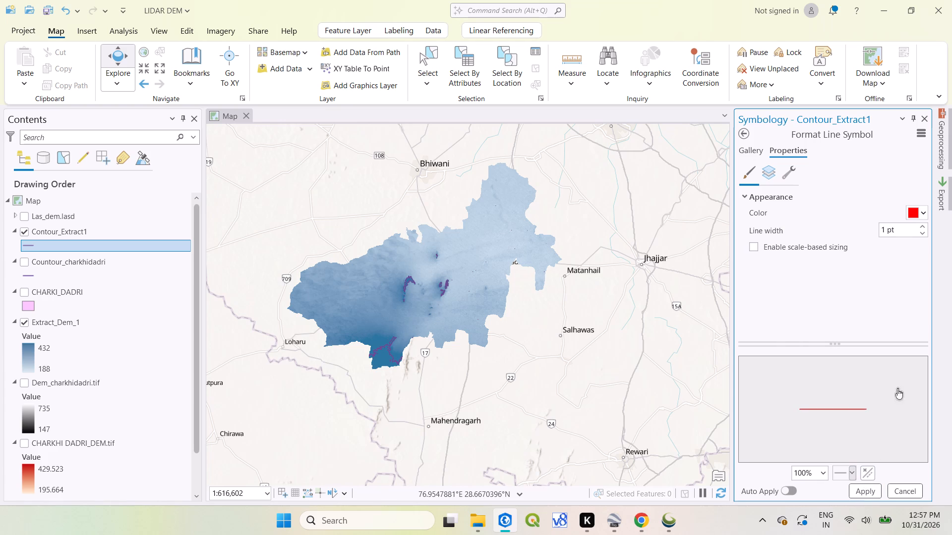
pyautogui.click(924, 225)
pyautogui.click(869, 490)
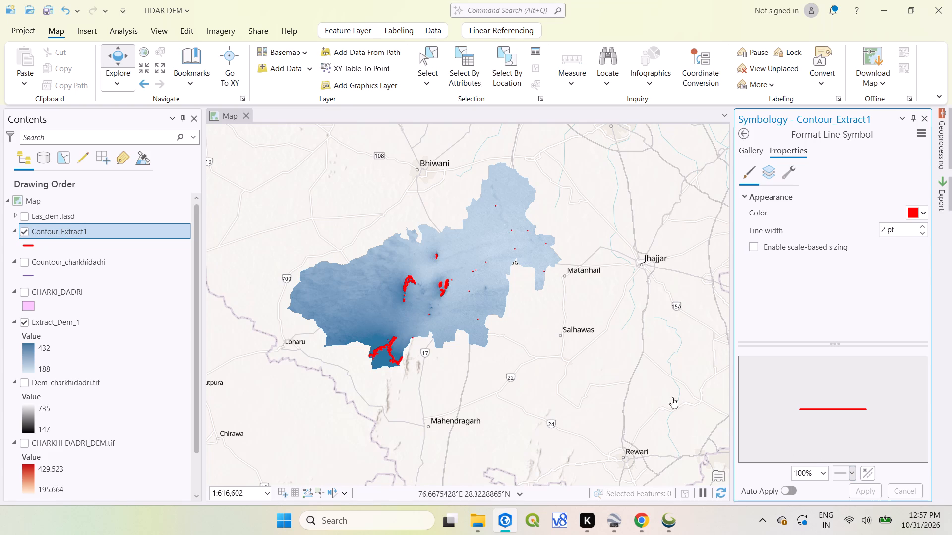
# Set the Contour_Extract1 line width to 1 pt and apply it.
pyautogui.click(921, 232)
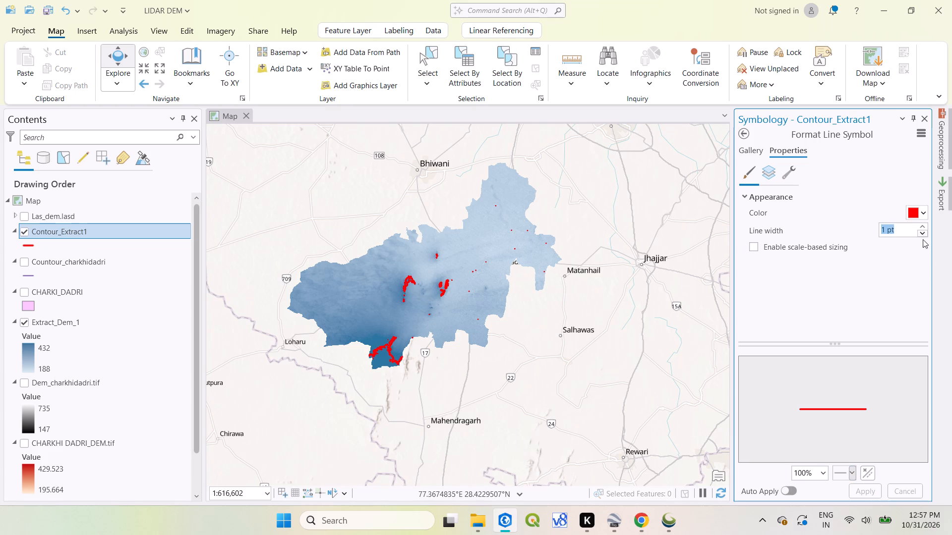
pyautogui.click(870, 485)
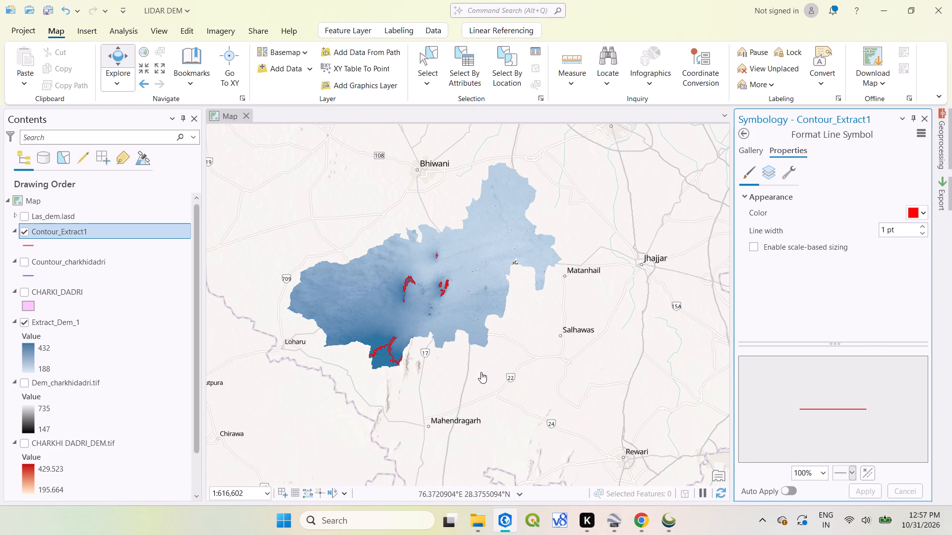
# Turn on labels for the Contour_Extract1 layer and close the symbology settings.
pyautogui.scroll(2, 413, 321)
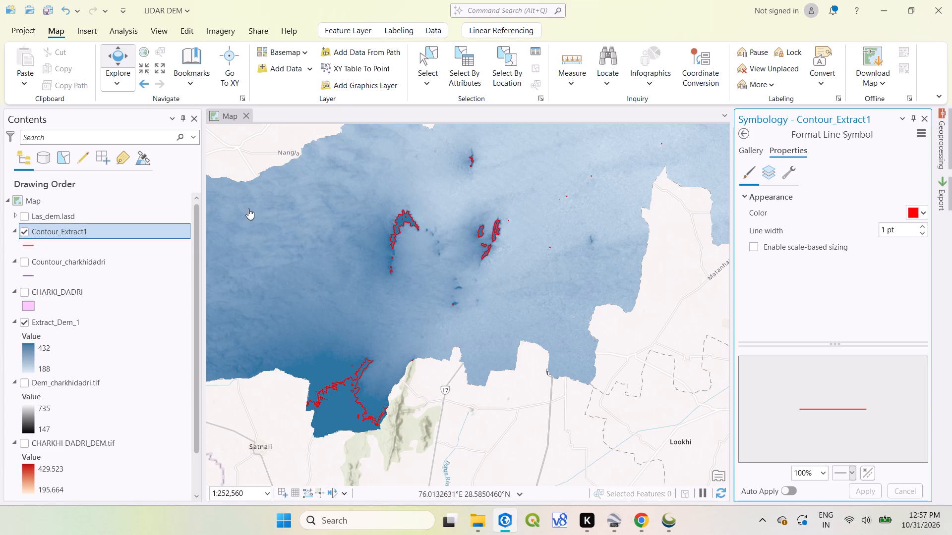
pyautogui.rightClick(140, 228)
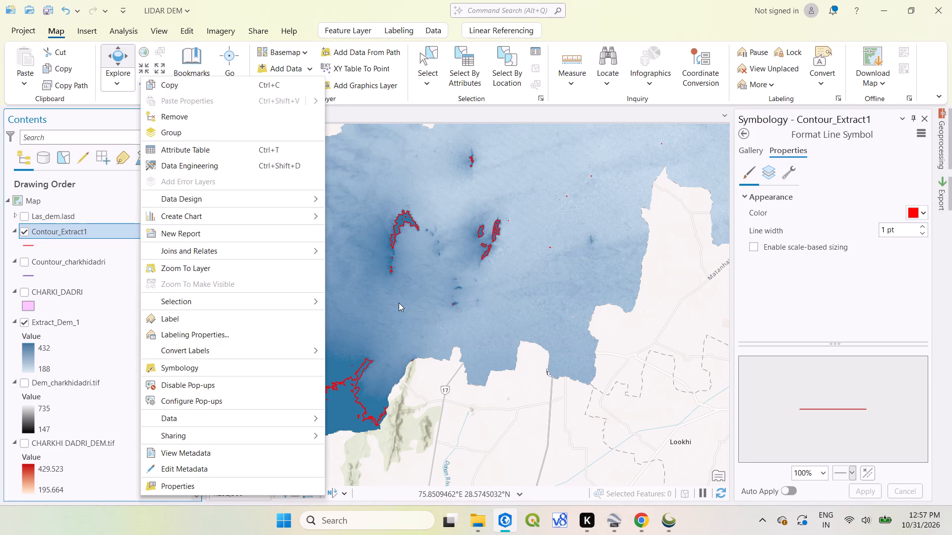
pyautogui.click(249, 319)
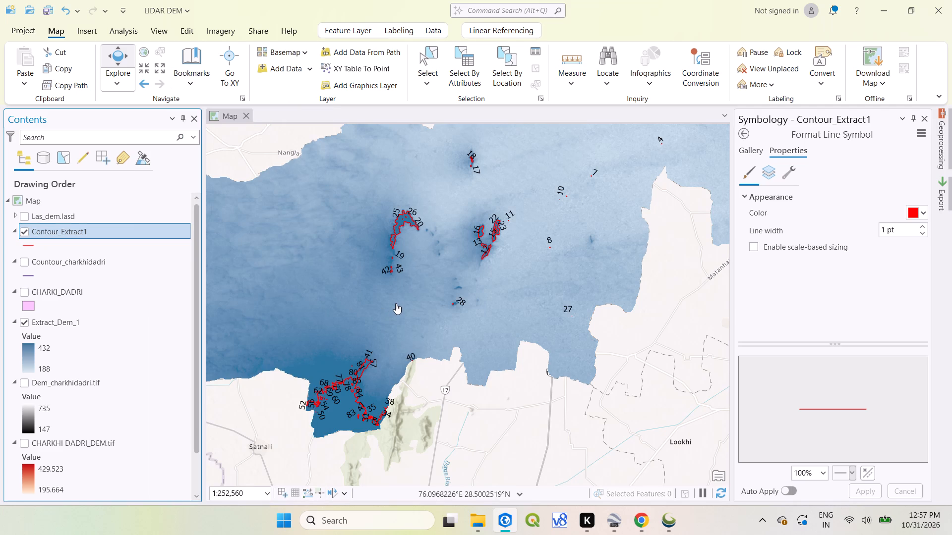
pyautogui.scroll(-1, 396, 303)
pyautogui.click(925, 119)
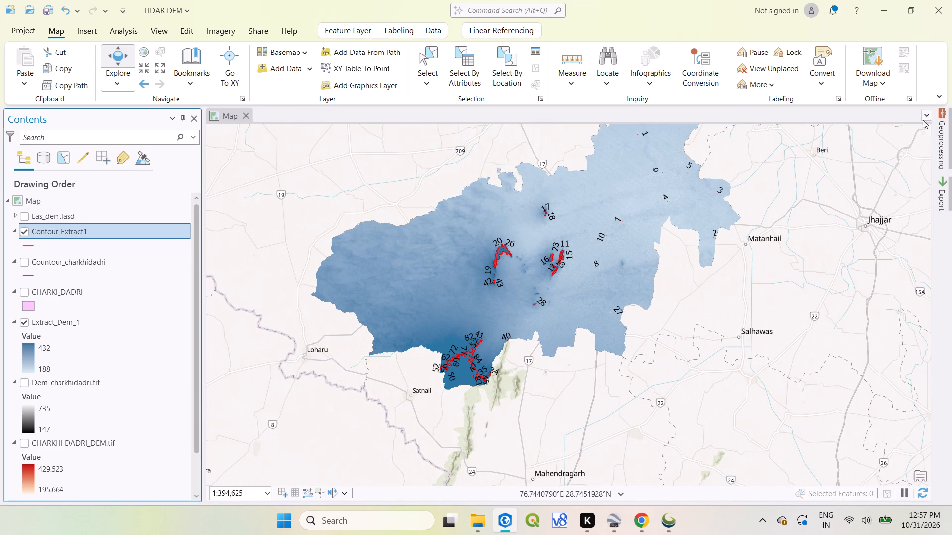
# Examine the labeled red contours against the blue Extract_Dem_1 raster at close range and across the whole district.
pyautogui.moveTo(673, 256); pyautogui.dragTo(664, 309, button='middle')
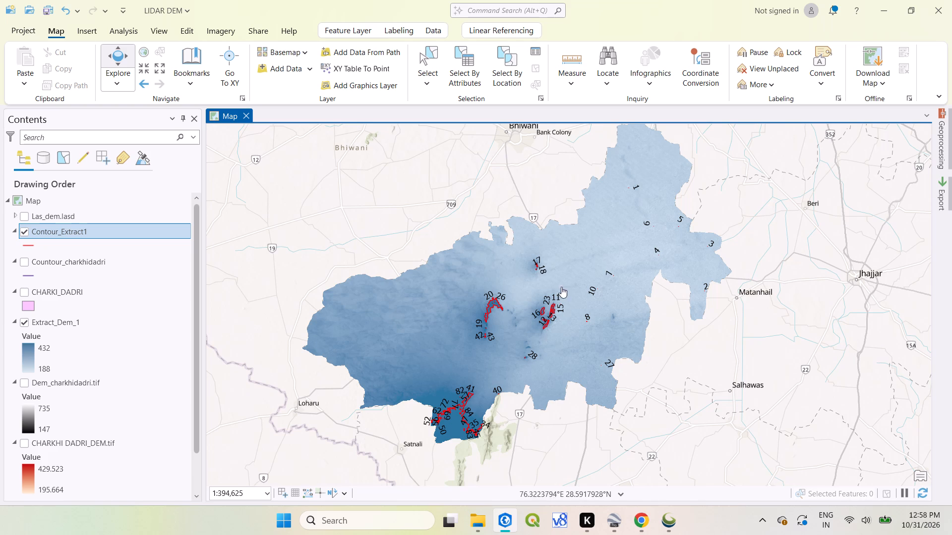
pyautogui.scroll(5, 555, 320)
pyautogui.moveTo(538, 360); pyautogui.dragTo(593, 333)
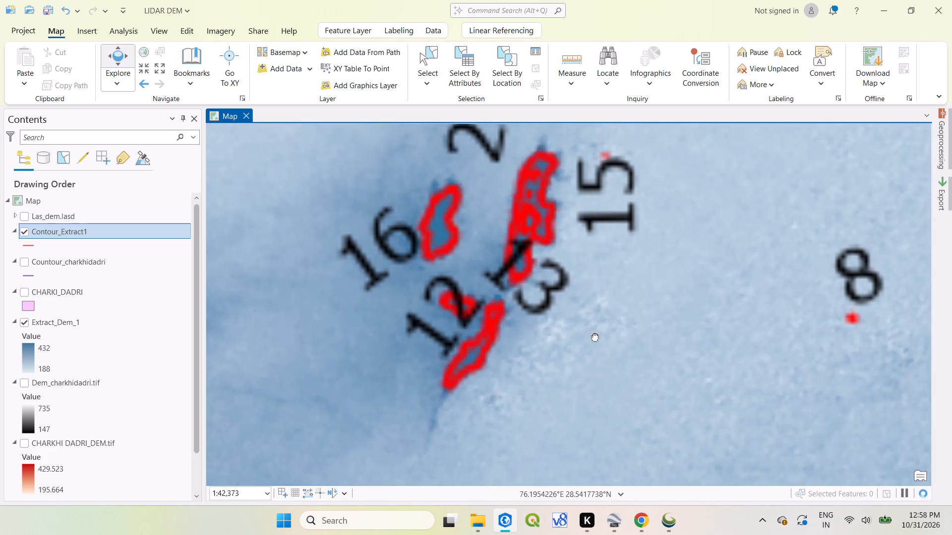
pyautogui.moveTo(593, 333); pyautogui.dragTo(737, 274)
pyautogui.scroll(-3, 737, 274)
pyautogui.moveTo(655, 299); pyautogui.dragTo(636, 301)
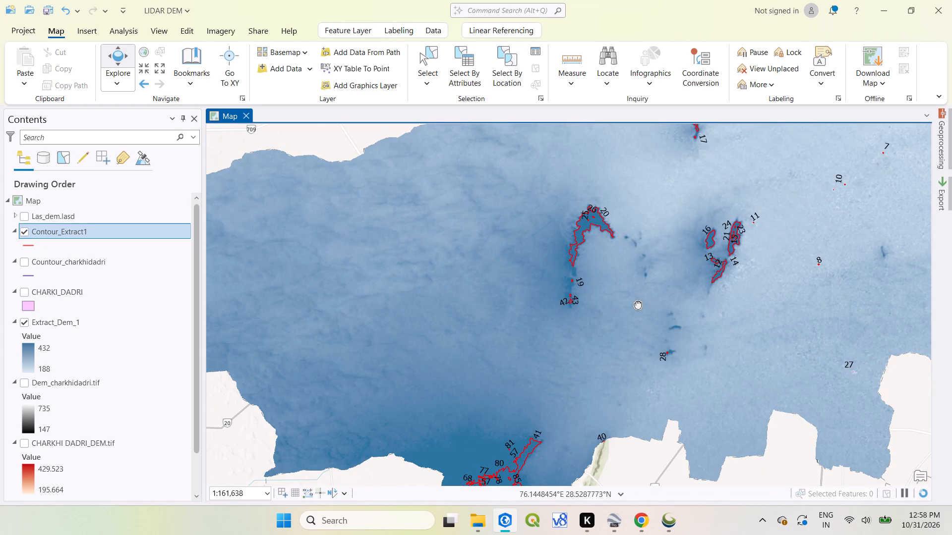
pyautogui.moveTo(636, 301); pyautogui.dragTo(600, 304)
pyautogui.scroll(1, 543, 227)
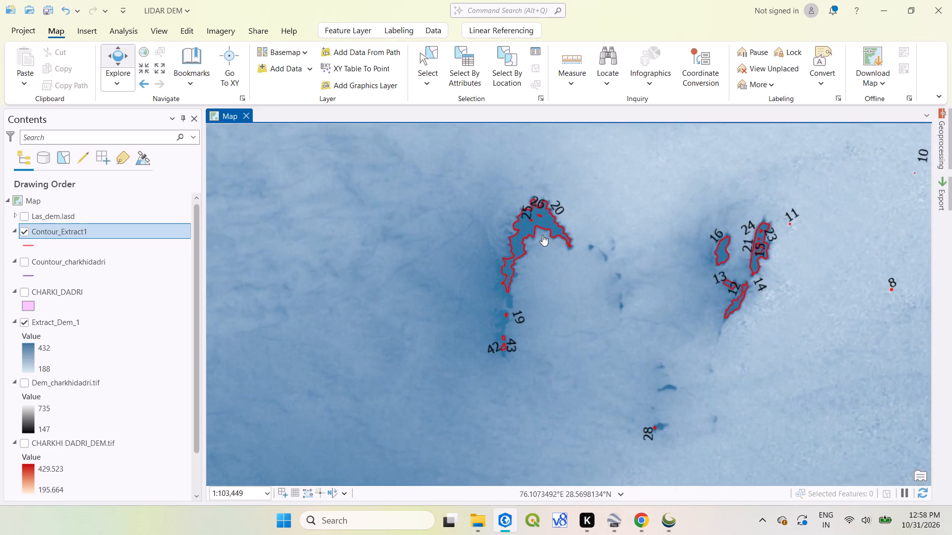
pyautogui.scroll(-2, 544, 237)
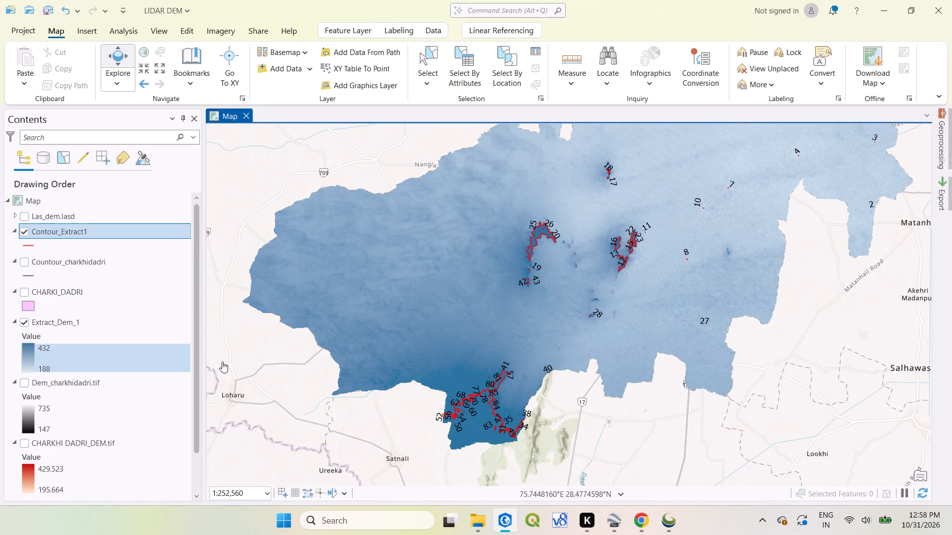
pyautogui.scroll(-1, 498, 329)
pyautogui.moveTo(560, 325); pyautogui.dragTo(507, 366)
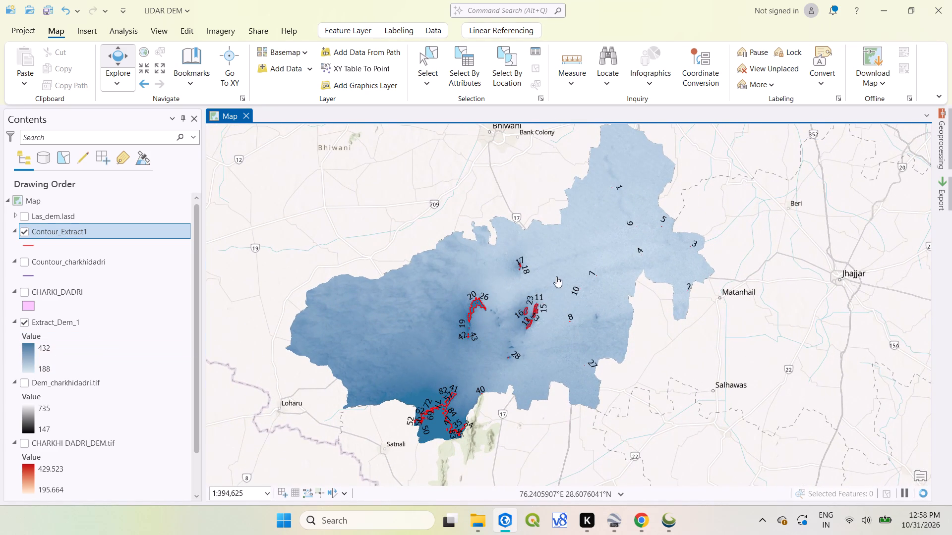
pyautogui.scroll(1, 570, 272)
pyautogui.scroll(3, 623, 262)
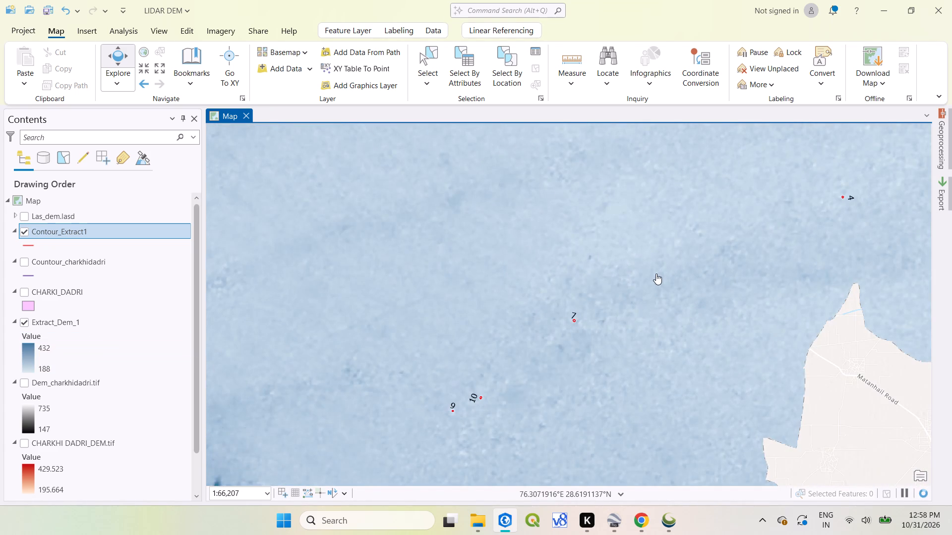
pyautogui.scroll(-4, 656, 273)
pyautogui.moveTo(581, 359); pyautogui.dragTo(581, 360)
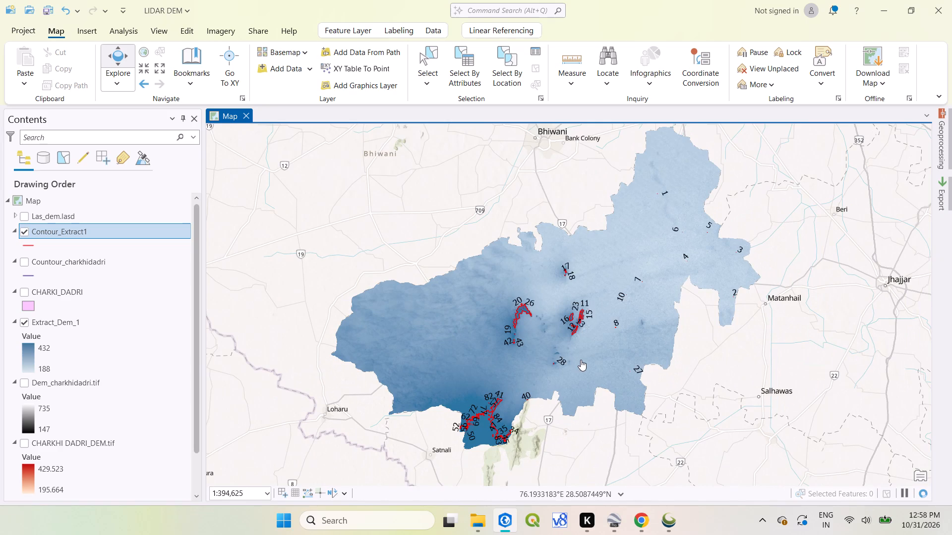
pyautogui.moveTo(581, 360); pyautogui.dragTo(551, 312)
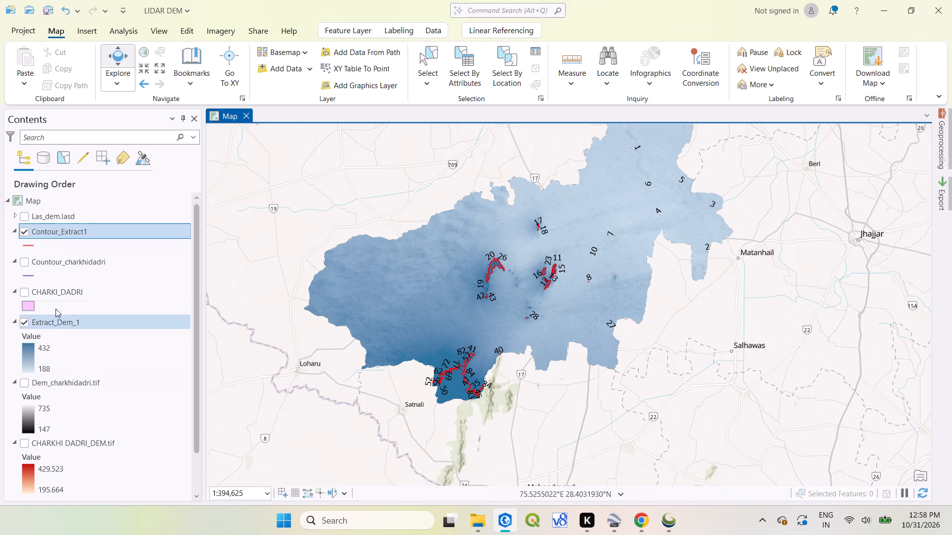
# Hide the Contour_Extract1 layer so that only the Extract_Dem_1 raster is displayed over the basemap.
pyautogui.click(25, 231)
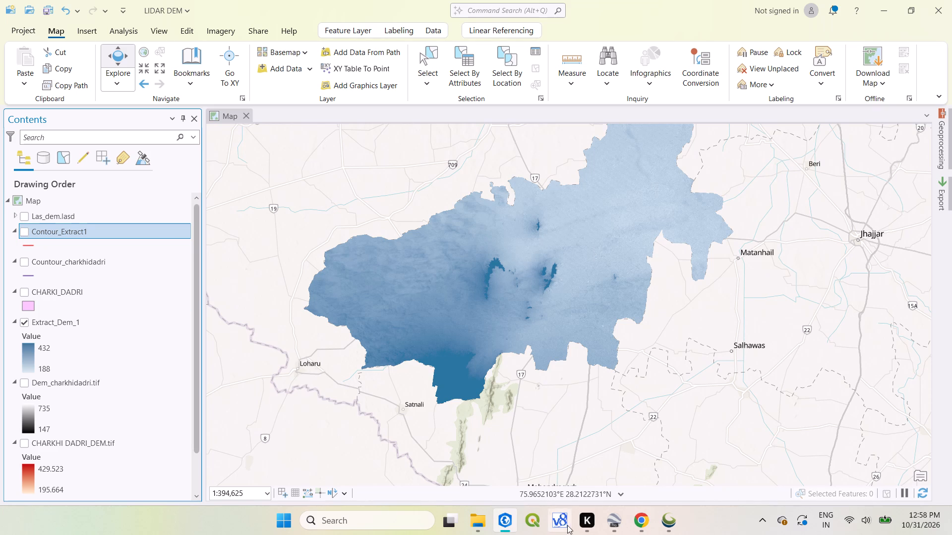
# Switch to Global Mapper, examine the generated contours over CHARKHI DADRI_DEM.tif around the hill ridges, and return to ArcGIS Pro.
pyautogui.click(674, 524)
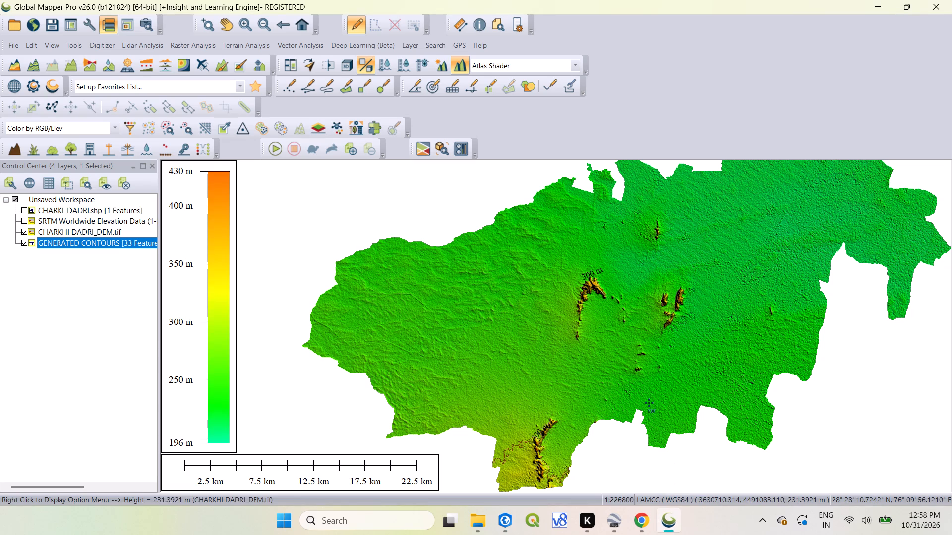
pyautogui.scroll(-1, 649, 403)
pyautogui.scroll(1, 620, 384)
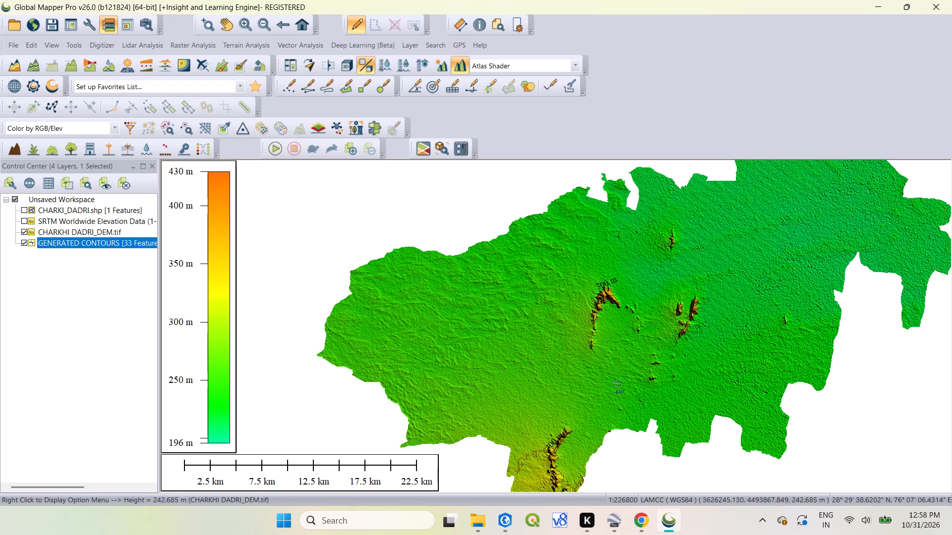
pyautogui.scroll(4, 599, 296)
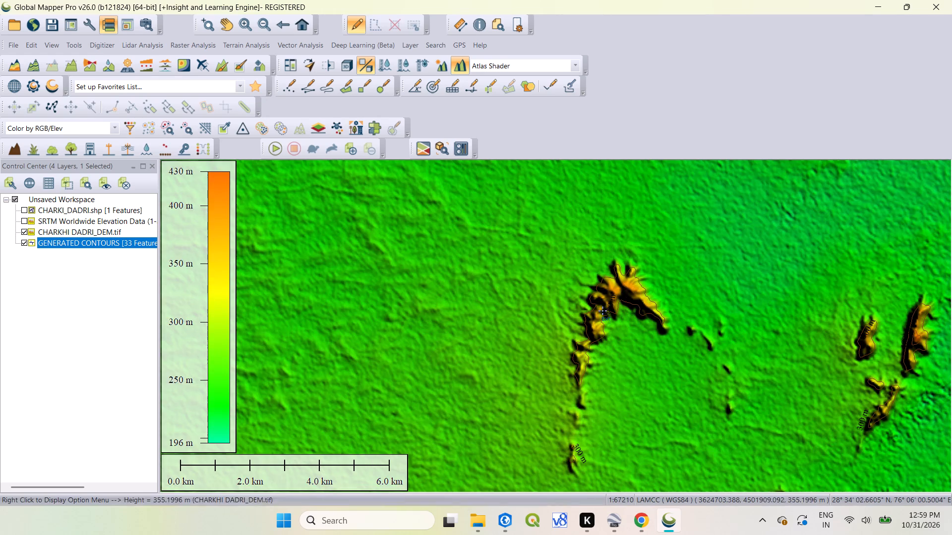
pyautogui.scroll(-2, 602, 314)
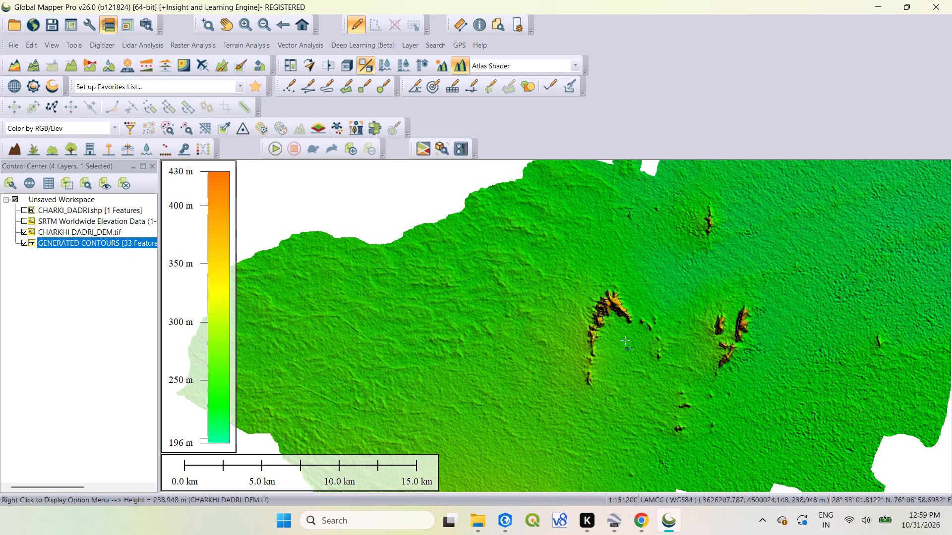
pyautogui.scroll(-1, 625, 340)
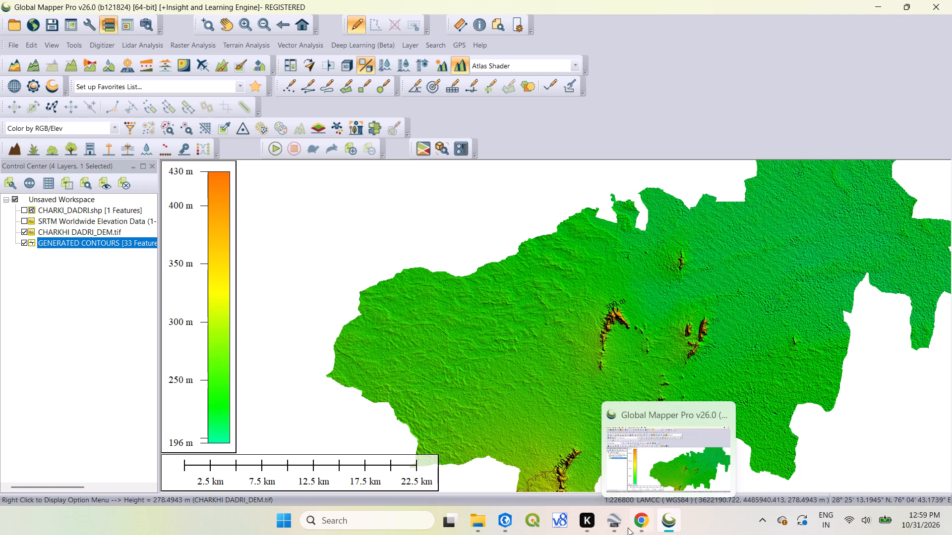
pyautogui.click(508, 522)
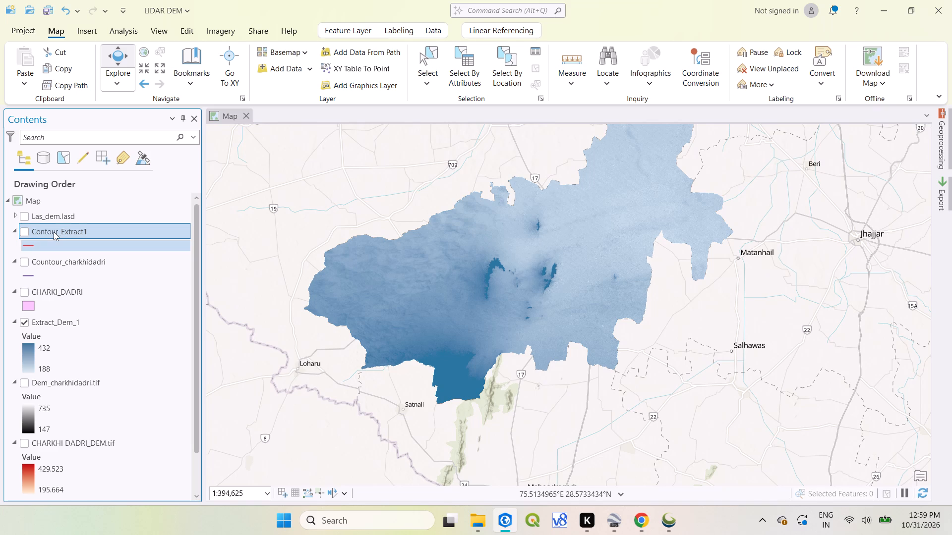
# Remove the Contour_Extract1 layer from the map.
pyautogui.rightClick(54, 229)
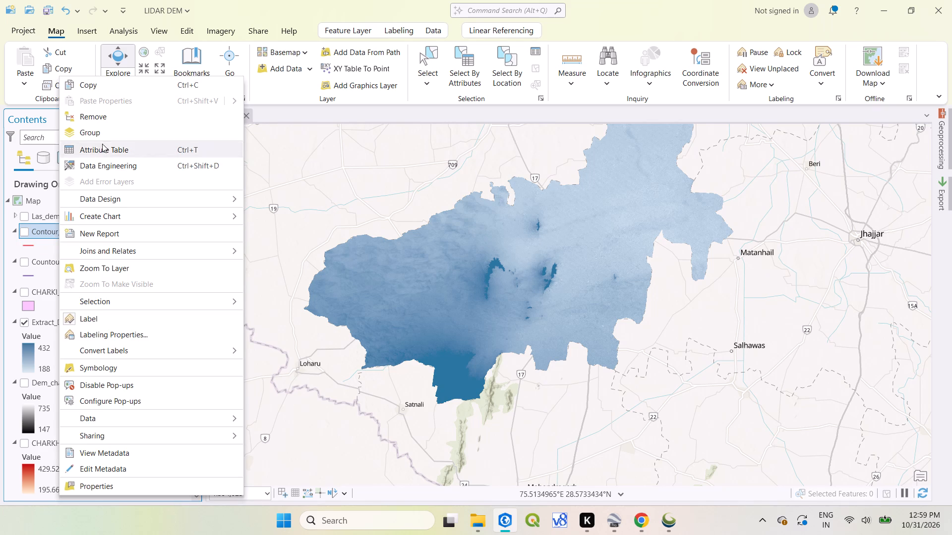
pyautogui.click(101, 114)
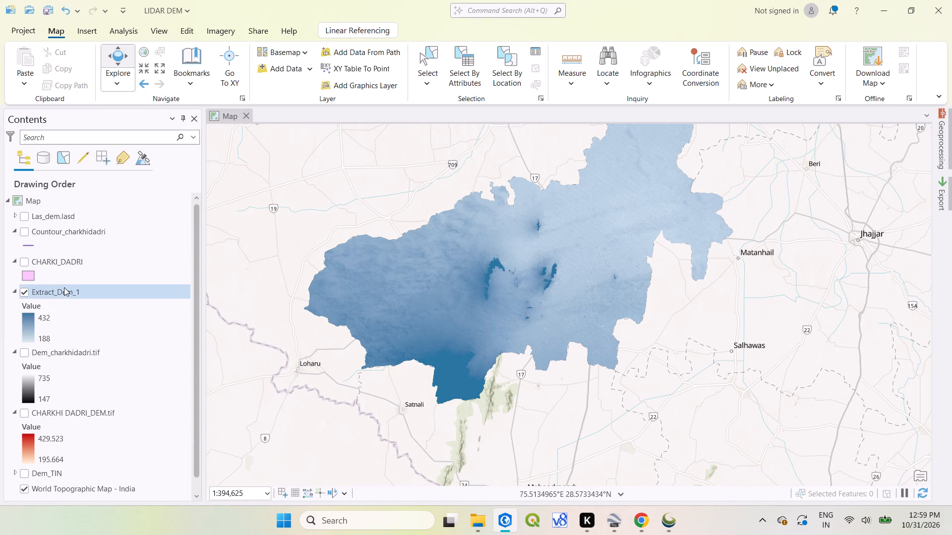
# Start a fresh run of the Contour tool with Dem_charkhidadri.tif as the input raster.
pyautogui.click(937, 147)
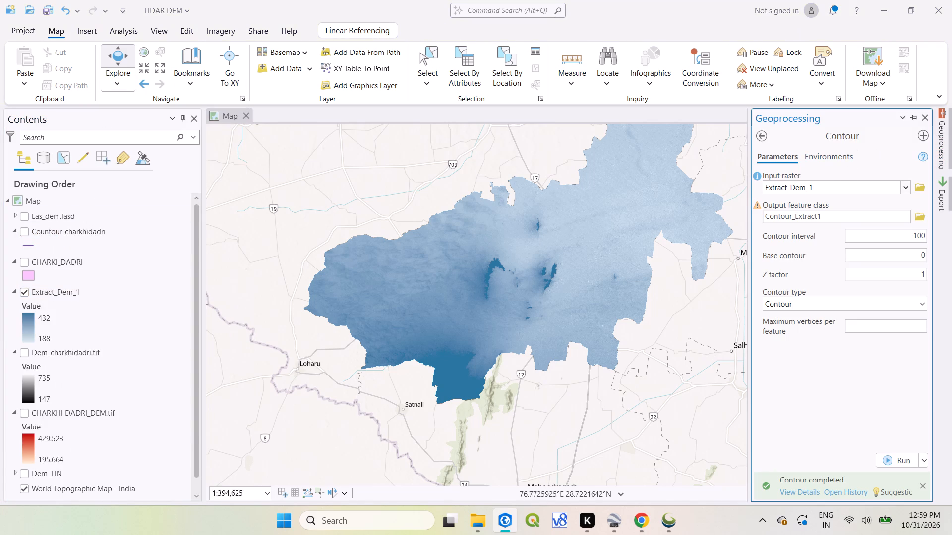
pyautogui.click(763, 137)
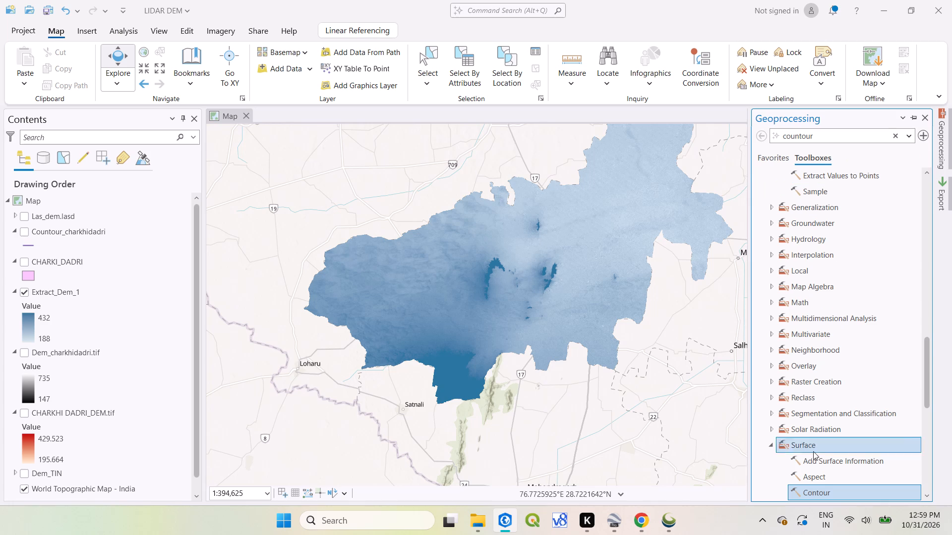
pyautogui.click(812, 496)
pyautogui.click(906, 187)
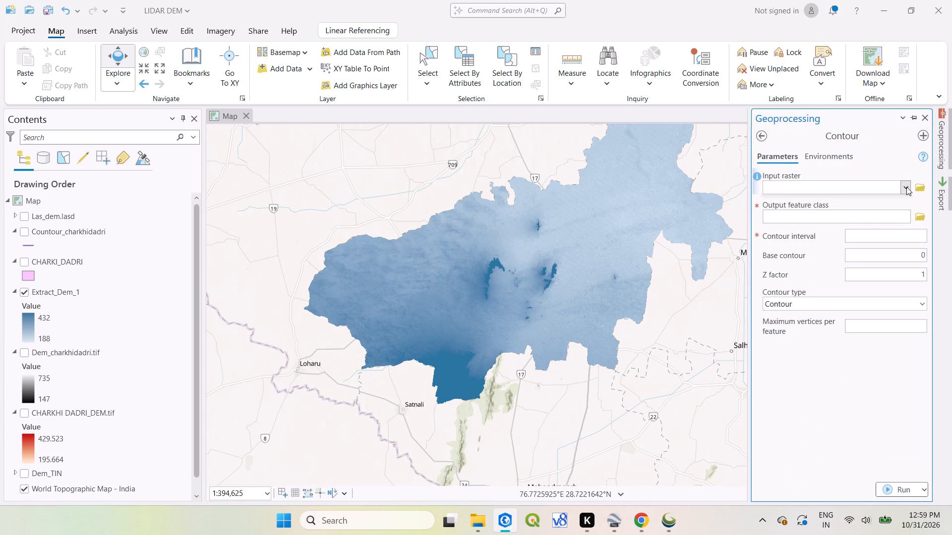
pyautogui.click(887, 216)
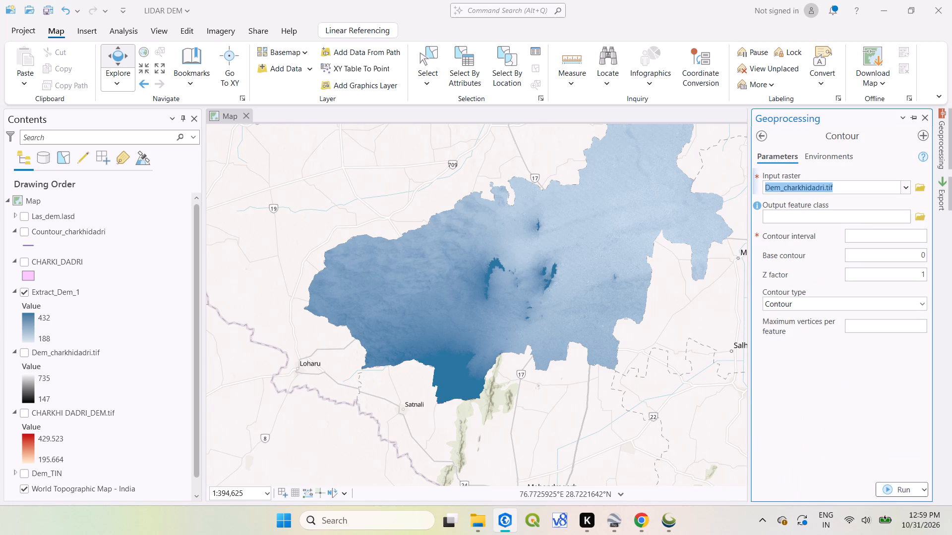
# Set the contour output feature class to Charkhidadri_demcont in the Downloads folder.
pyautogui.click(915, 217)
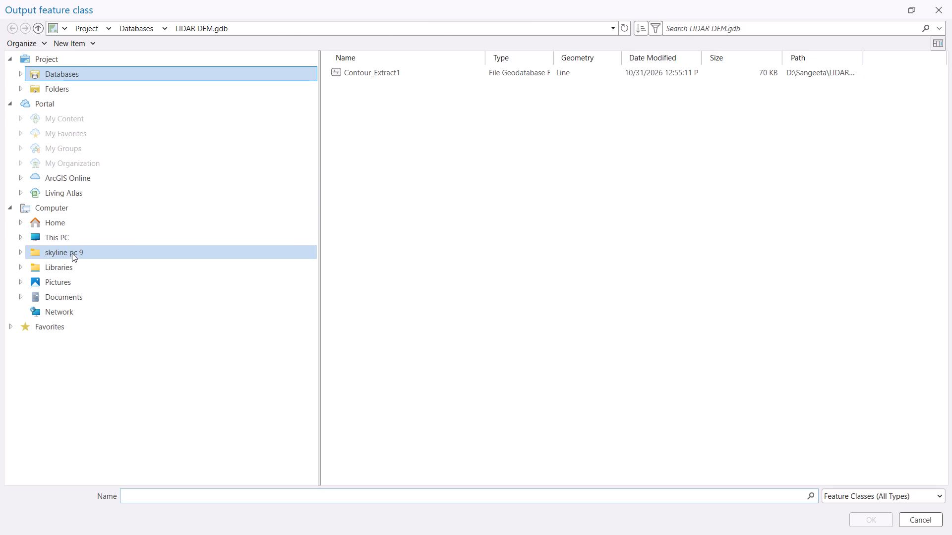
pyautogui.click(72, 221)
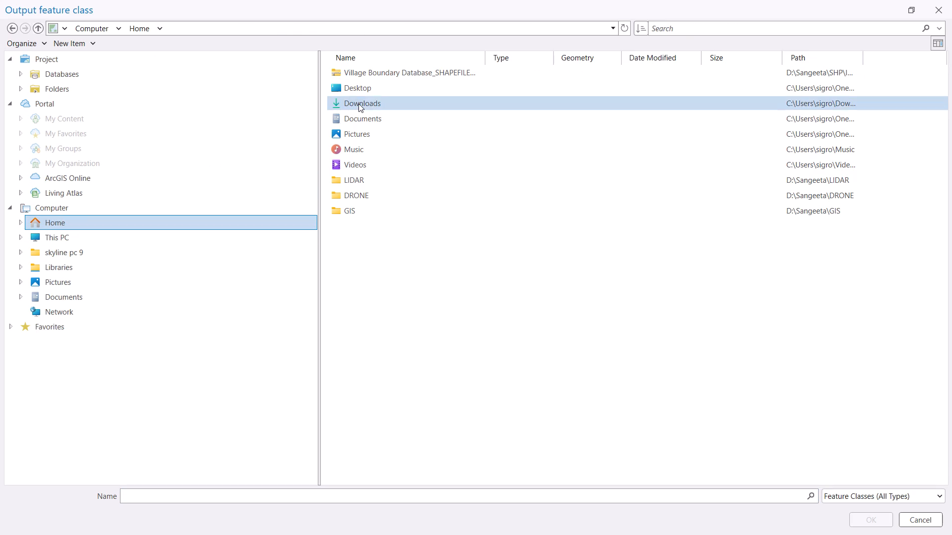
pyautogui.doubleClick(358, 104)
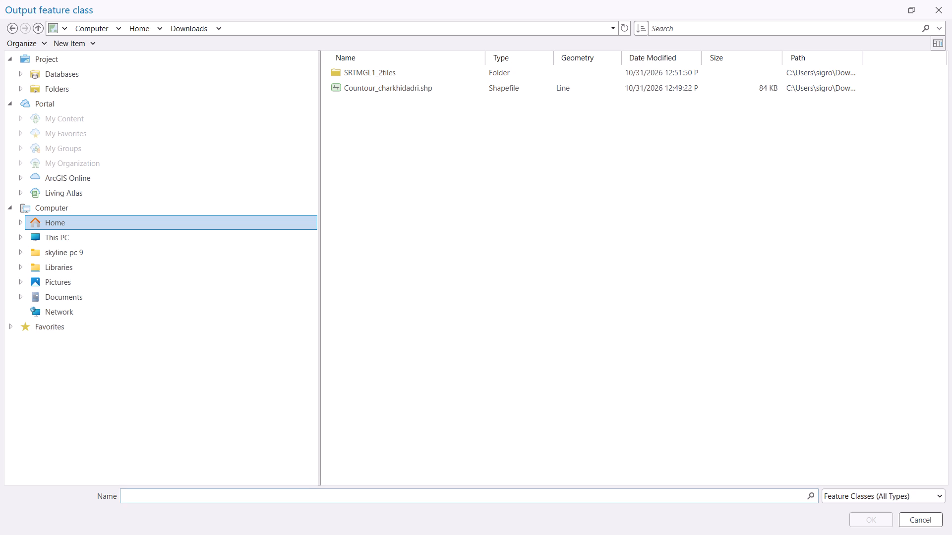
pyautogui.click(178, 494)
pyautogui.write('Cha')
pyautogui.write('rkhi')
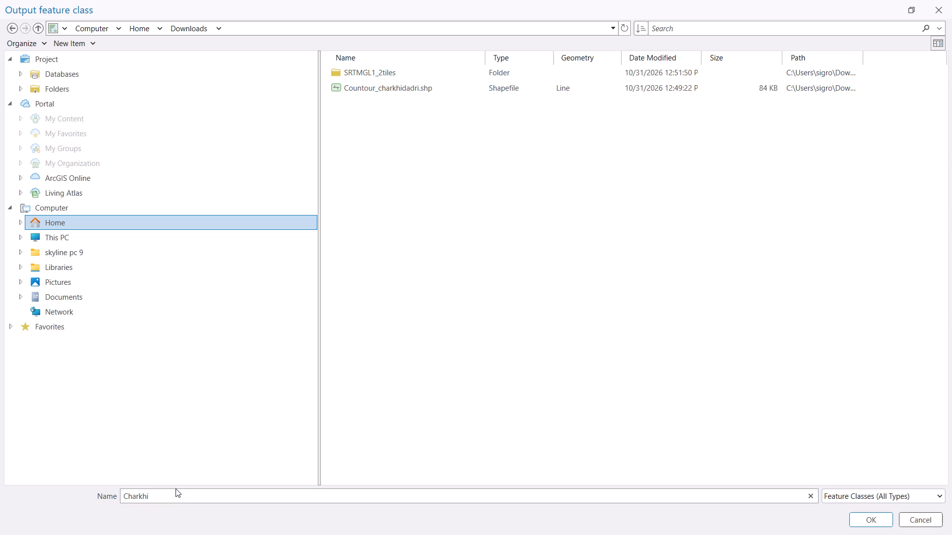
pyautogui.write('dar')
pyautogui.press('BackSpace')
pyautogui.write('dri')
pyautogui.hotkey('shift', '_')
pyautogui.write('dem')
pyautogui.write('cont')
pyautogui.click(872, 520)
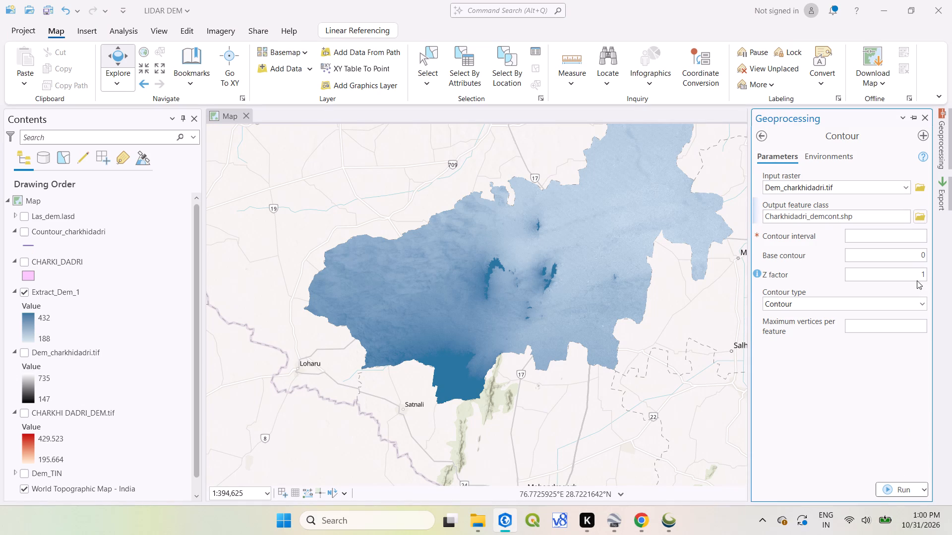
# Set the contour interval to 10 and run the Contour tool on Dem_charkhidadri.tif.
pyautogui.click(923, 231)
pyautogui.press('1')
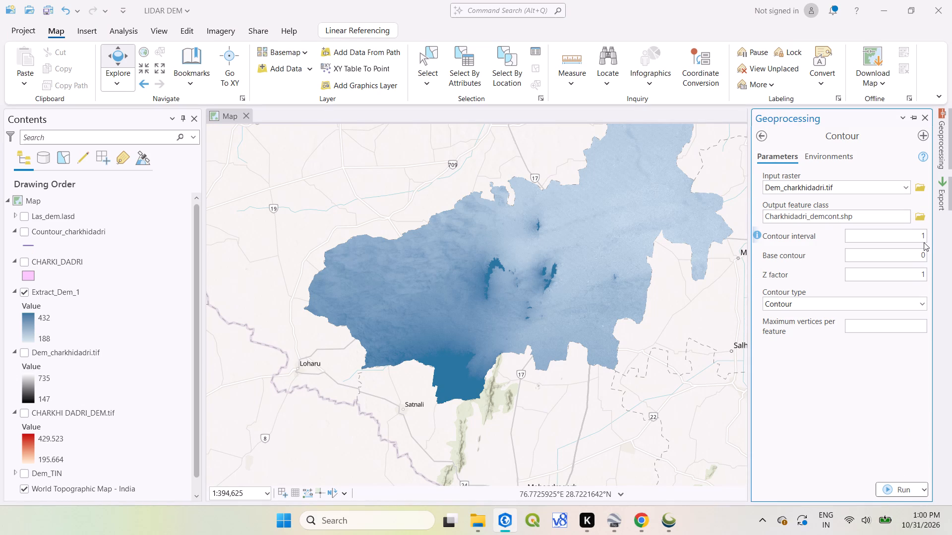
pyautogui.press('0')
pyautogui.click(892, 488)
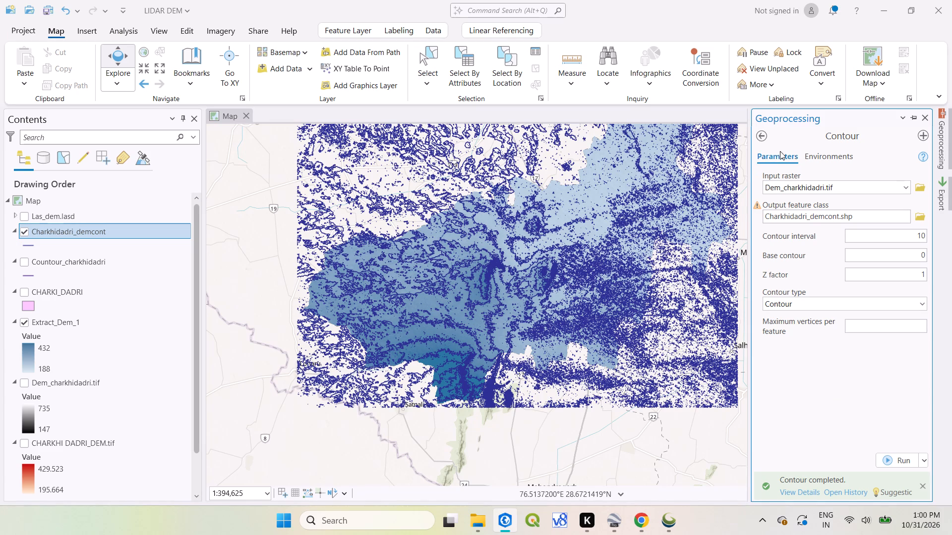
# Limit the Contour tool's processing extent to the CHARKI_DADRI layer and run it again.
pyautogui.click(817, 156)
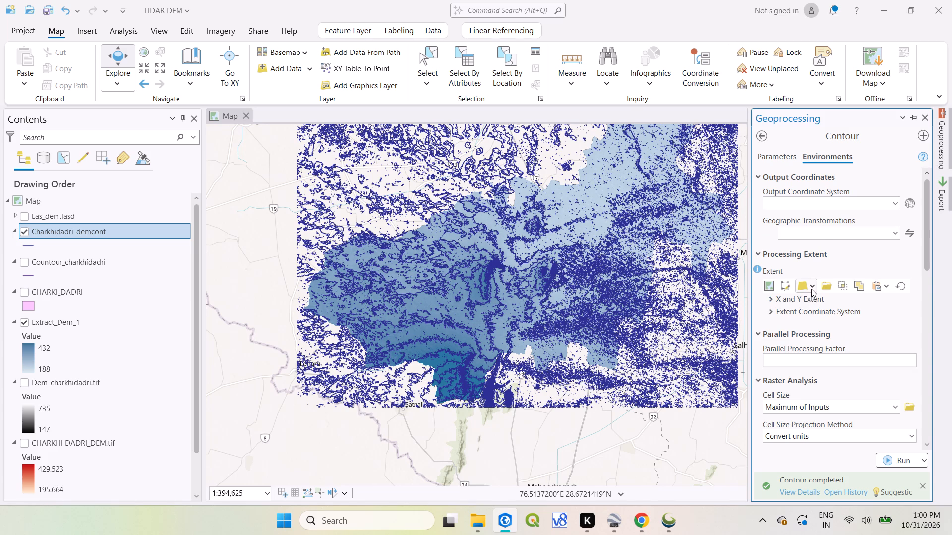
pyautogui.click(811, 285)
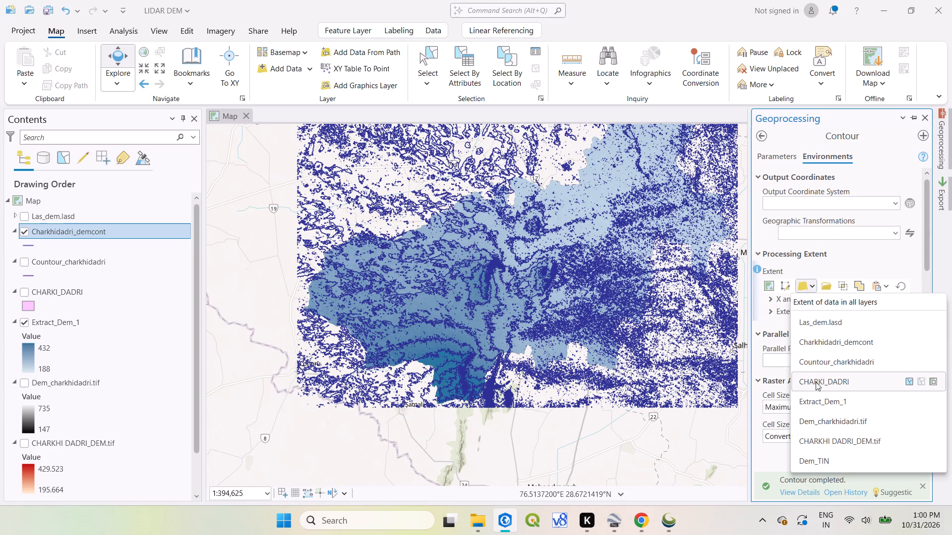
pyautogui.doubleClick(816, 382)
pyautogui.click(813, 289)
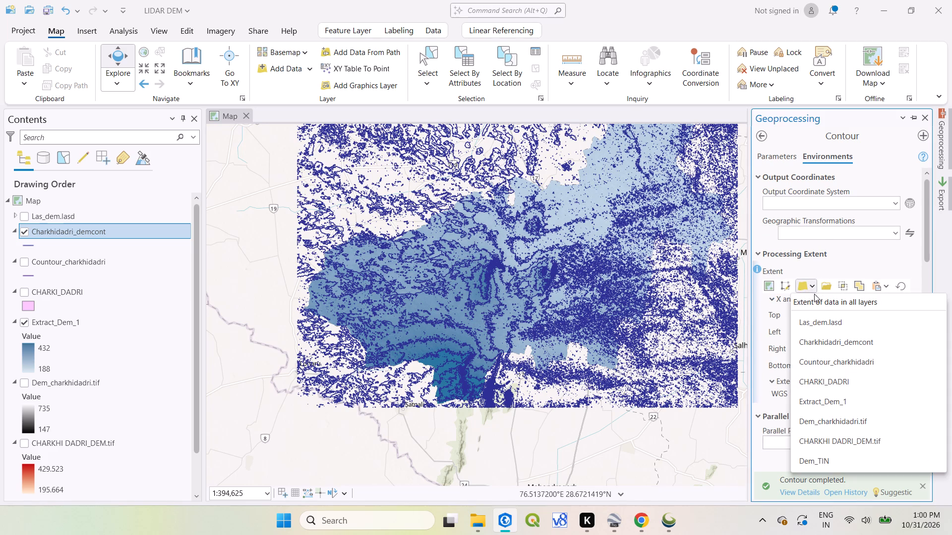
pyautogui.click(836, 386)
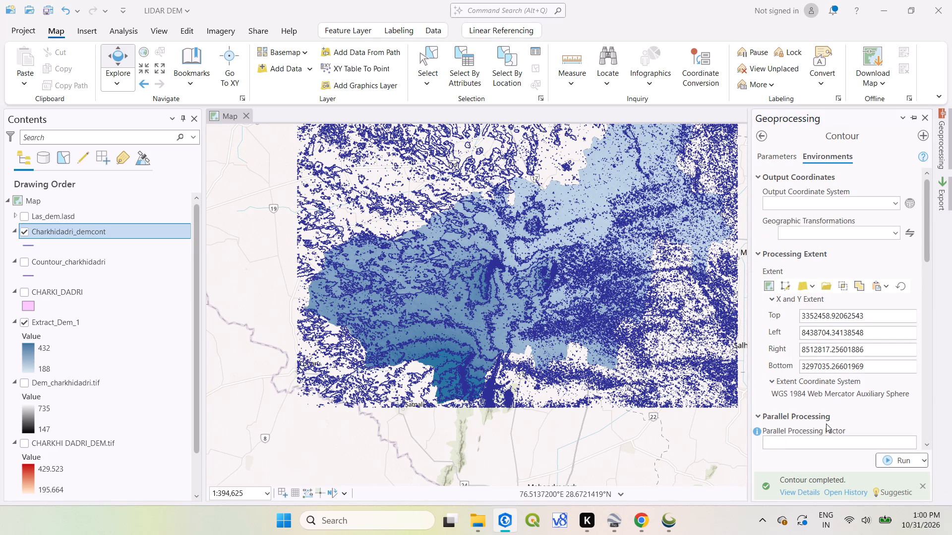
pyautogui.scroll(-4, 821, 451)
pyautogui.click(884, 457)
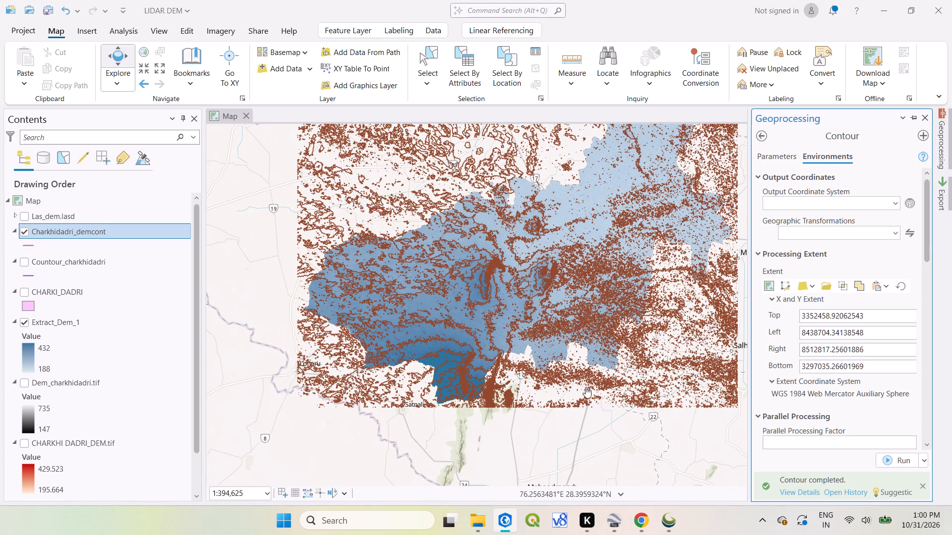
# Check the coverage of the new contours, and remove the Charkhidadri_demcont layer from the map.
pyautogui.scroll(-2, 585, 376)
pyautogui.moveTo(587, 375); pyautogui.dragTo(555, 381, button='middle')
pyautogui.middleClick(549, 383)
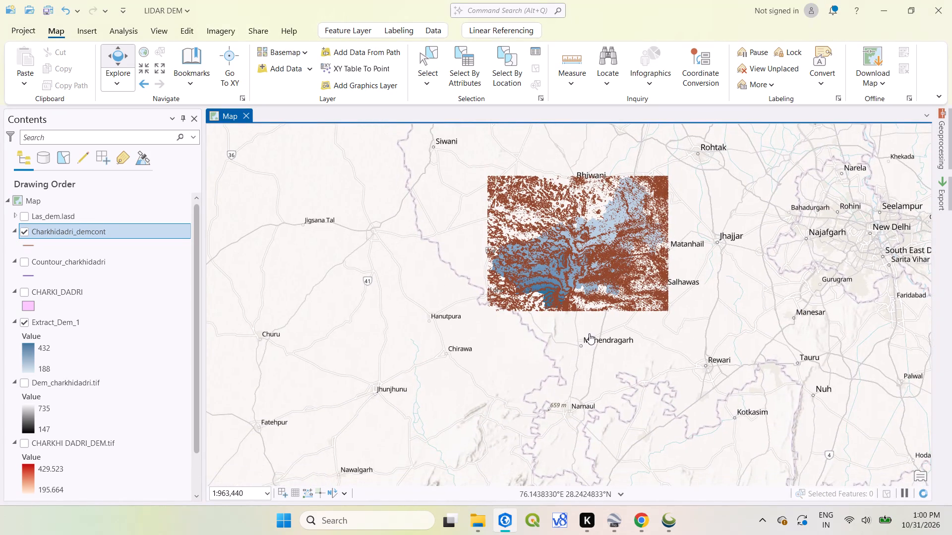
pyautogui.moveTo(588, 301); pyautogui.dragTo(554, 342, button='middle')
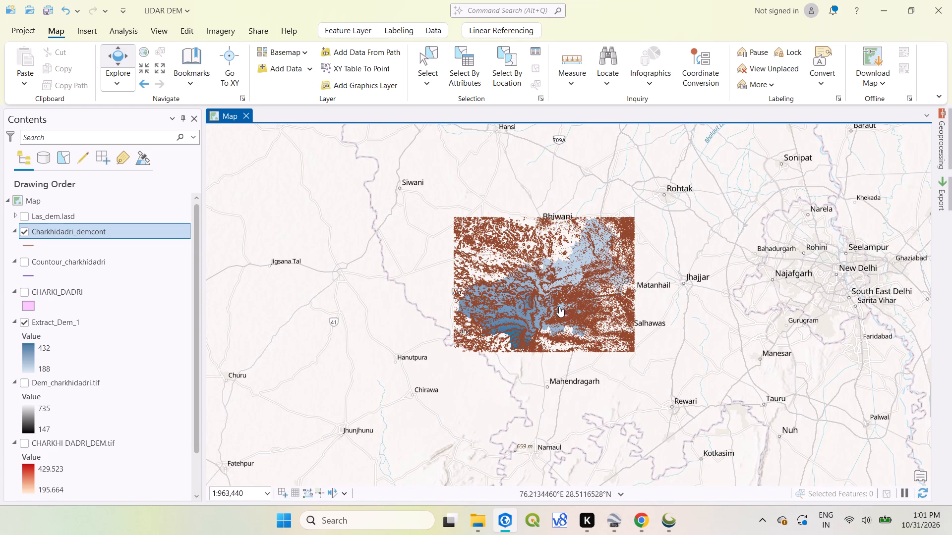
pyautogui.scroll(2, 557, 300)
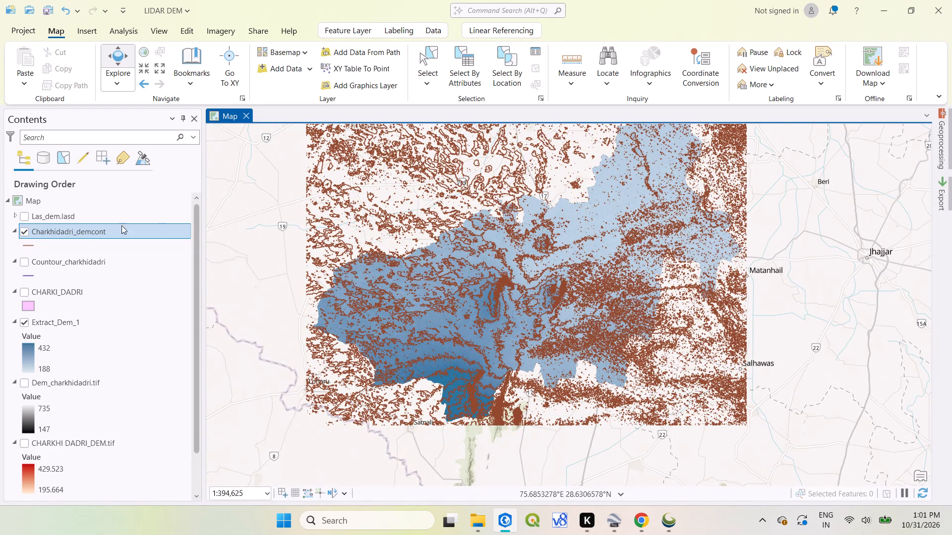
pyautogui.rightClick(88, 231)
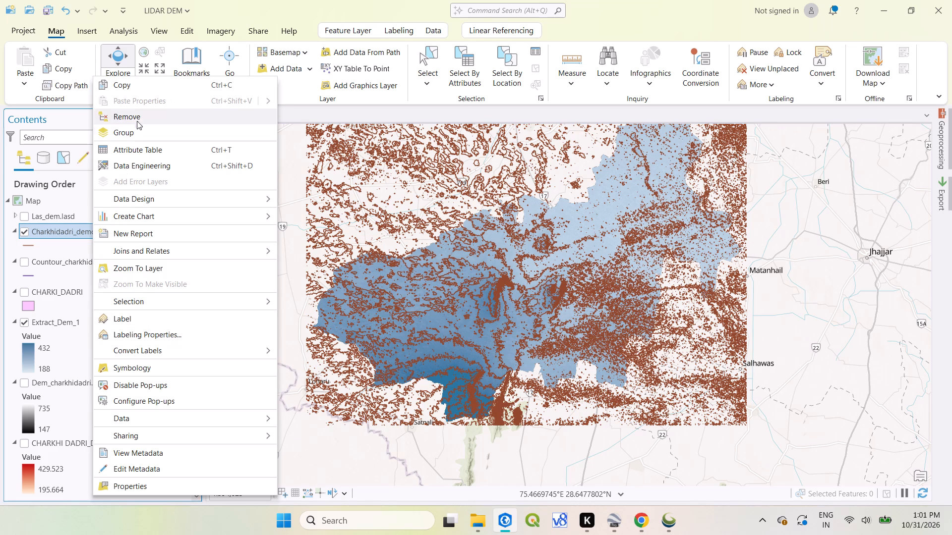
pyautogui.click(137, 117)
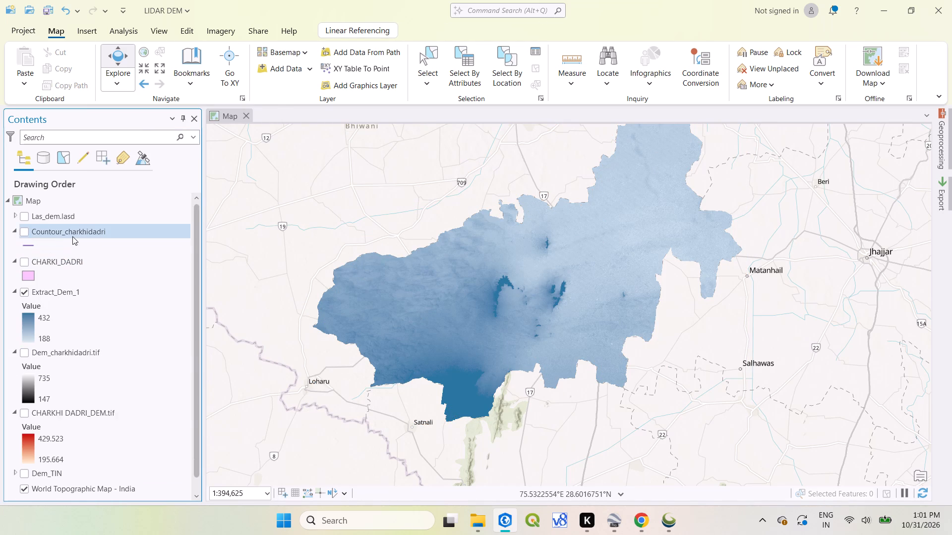
# Display the Countour_charkhidadri layer over the Extract_Dem_1 raster.
pyautogui.click(27, 232)
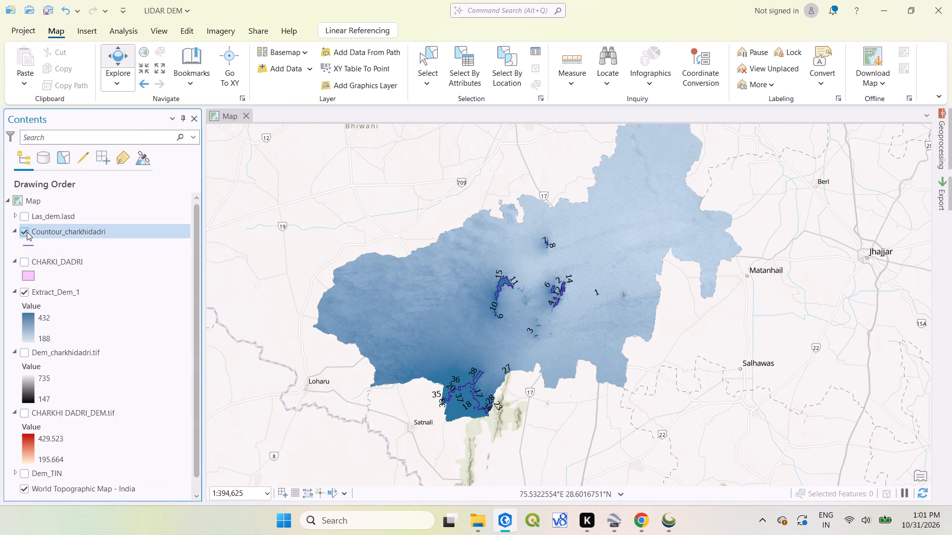
# Examine the source properties of the Countour_charkhidadri layer, including its extent, spatial reference, and domain, resolution and tolerance.
pyautogui.rightClick(46, 229)
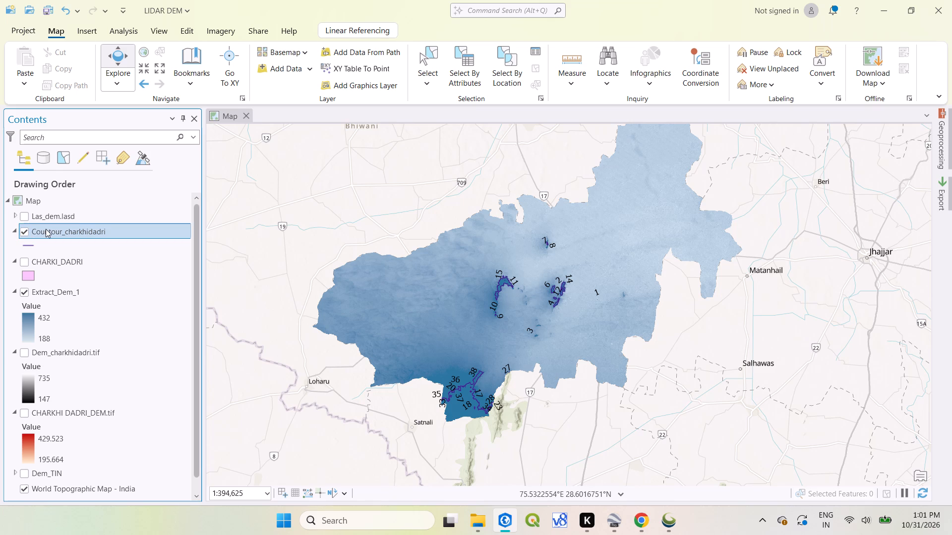
pyautogui.click(103, 487)
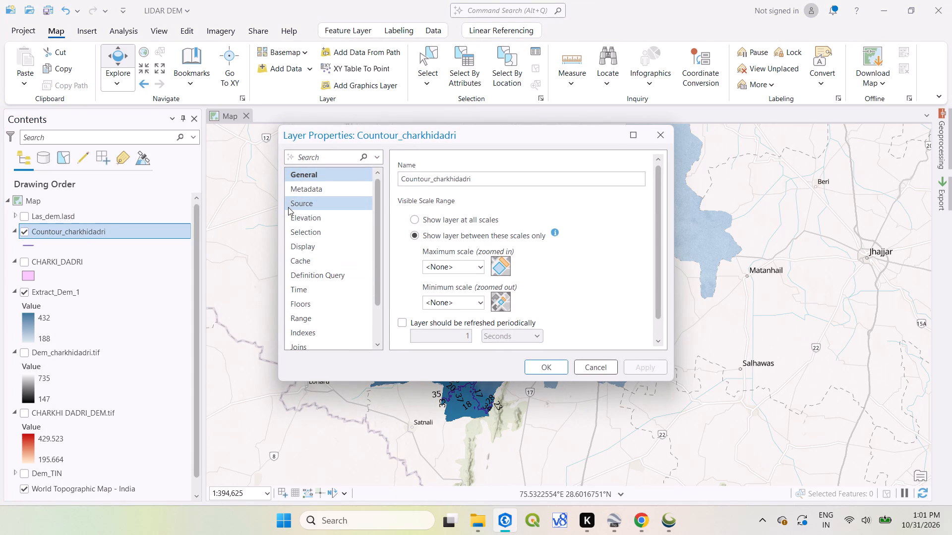
pyautogui.scroll(-3, 479, 260)
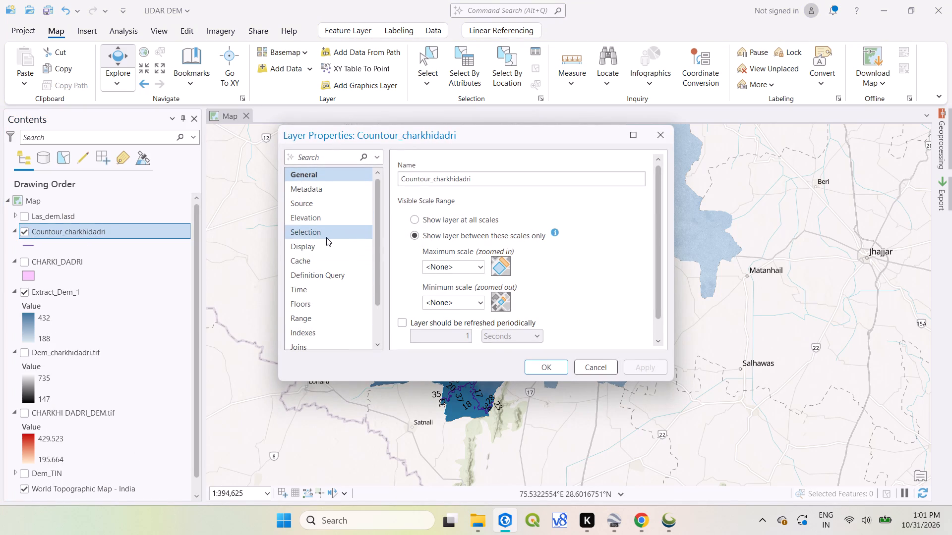
pyautogui.click(317, 205)
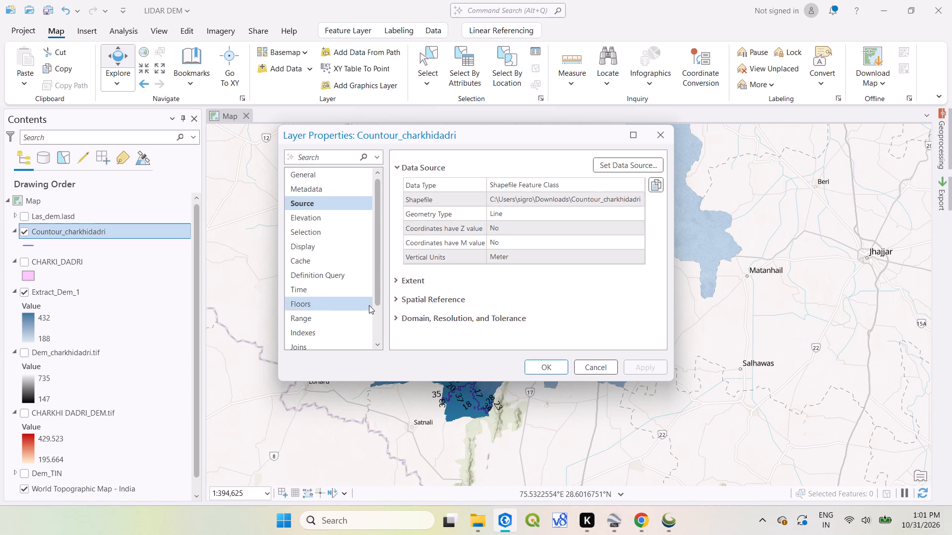
pyautogui.click(391, 298)
pyautogui.click(396, 297)
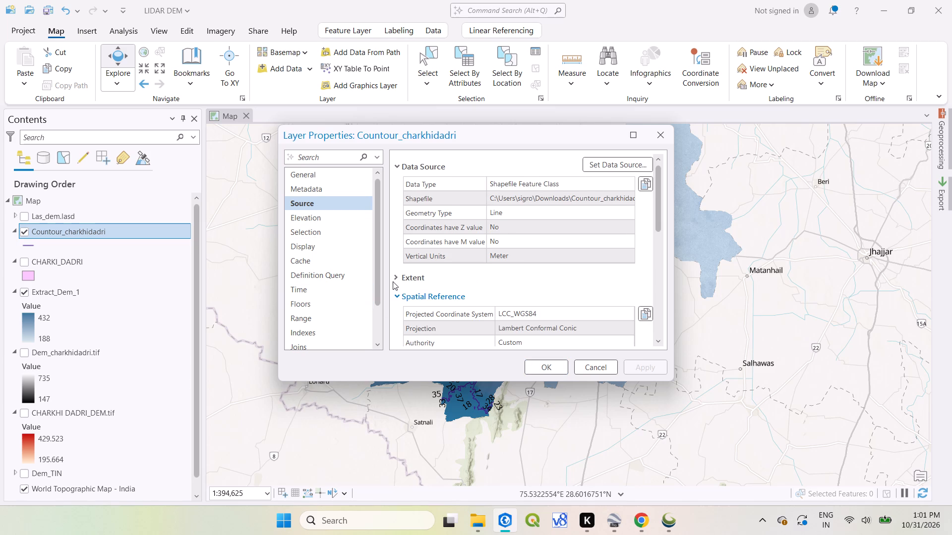
pyautogui.scroll(-3, 427, 300)
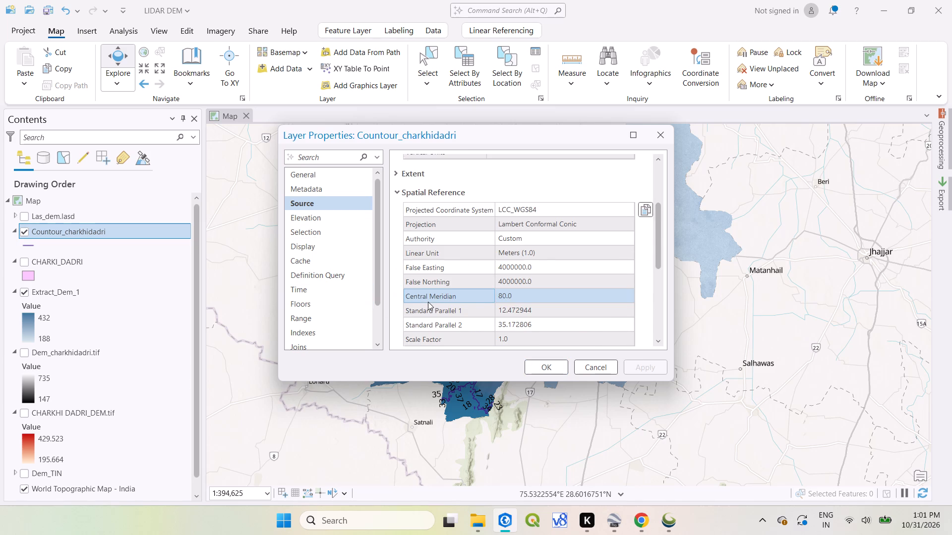
pyautogui.scroll(1, 428, 302)
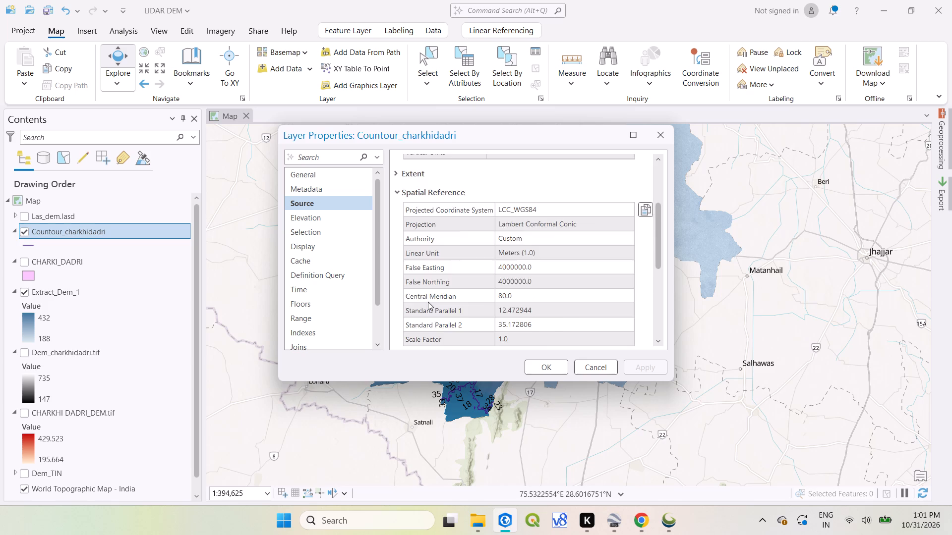
pyautogui.scroll(1, 428, 302)
pyautogui.scroll(-3, 428, 302)
pyautogui.scroll(4, 428, 302)
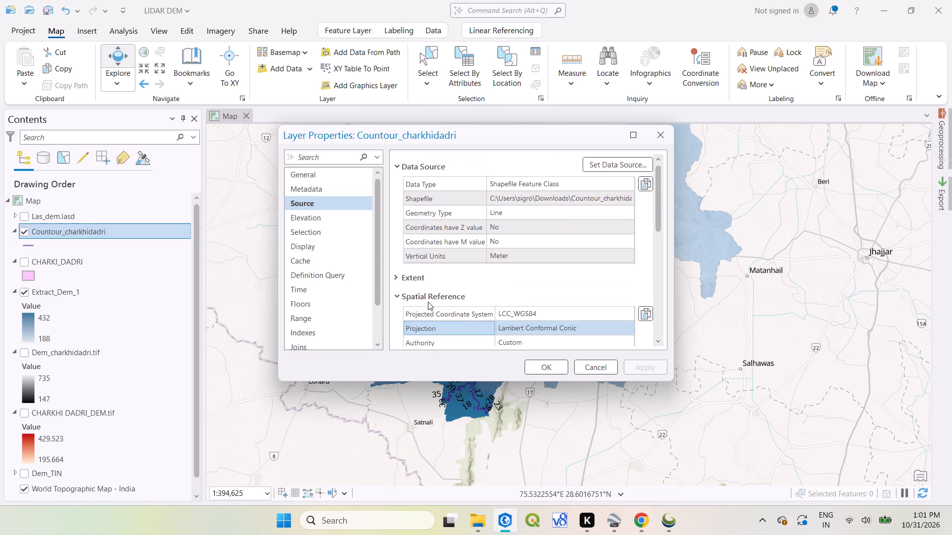
pyautogui.click(394, 277)
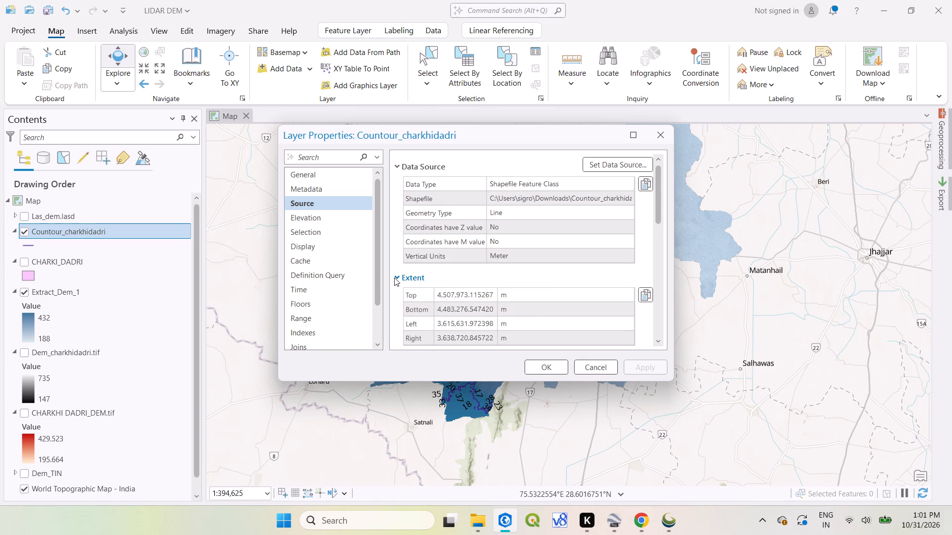
pyautogui.click(394, 277)
pyautogui.click(394, 276)
pyautogui.scroll(-8, 398, 296)
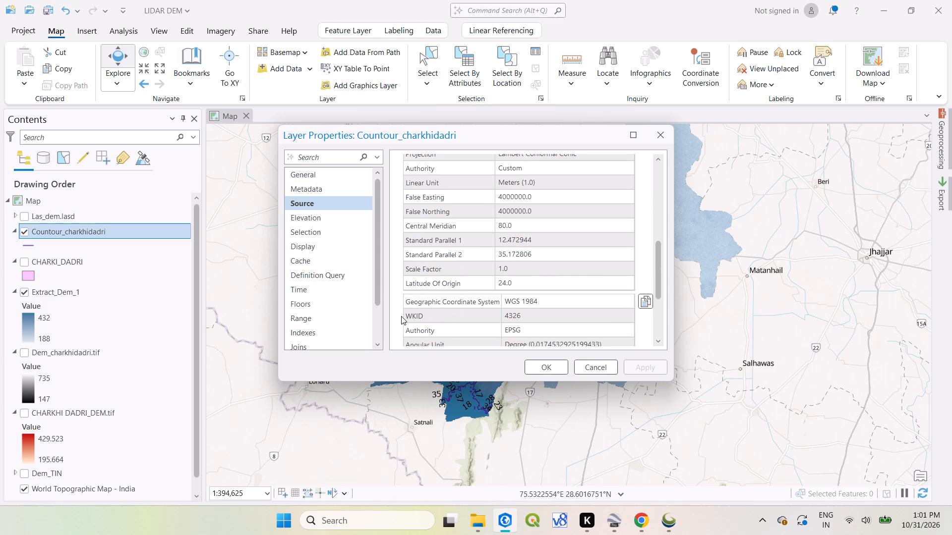
pyautogui.scroll(-7, 401, 316)
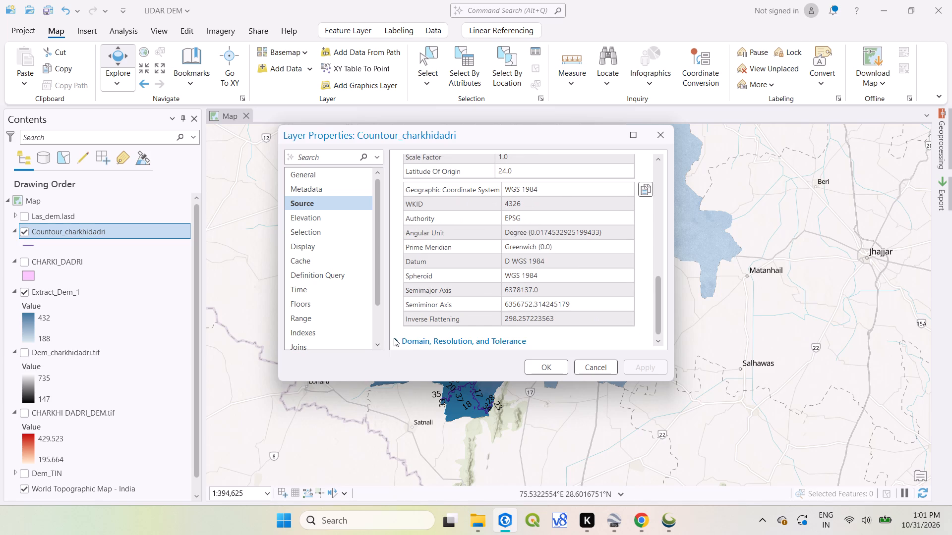
pyautogui.click(394, 338)
pyautogui.scroll(-4, 402, 331)
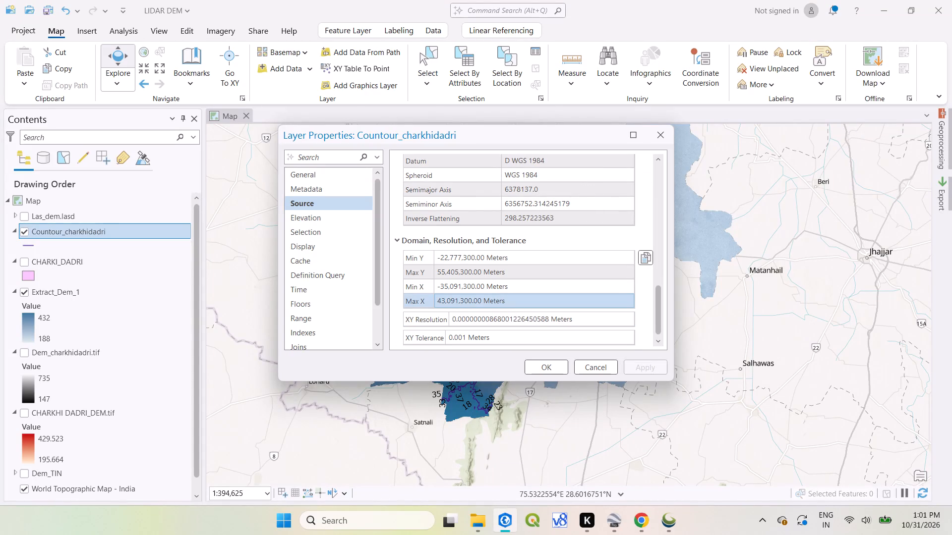
pyautogui.click(592, 368)
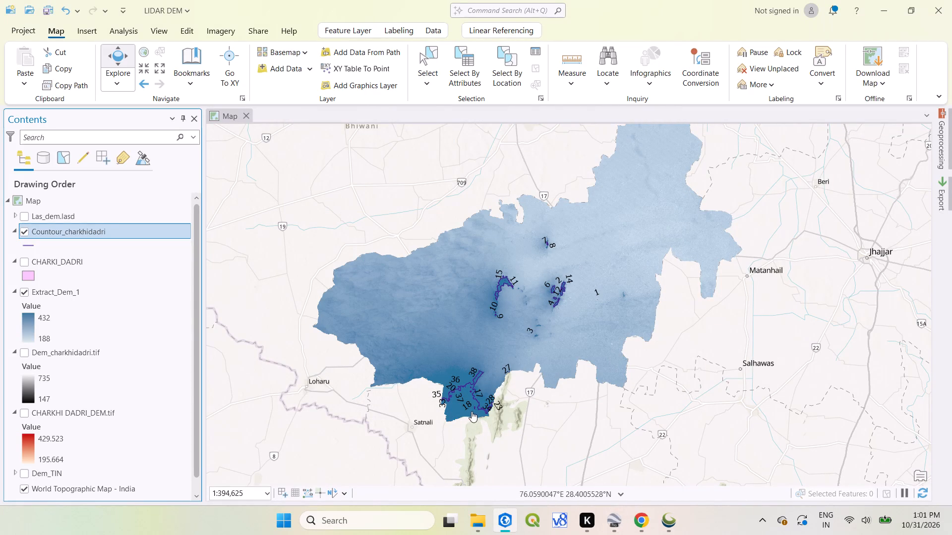
# Hide the Countour_charkhidadri layer so only the Extract_Dem_1 raster shows over the basemap.
pyautogui.scroll(3, 450, 404)
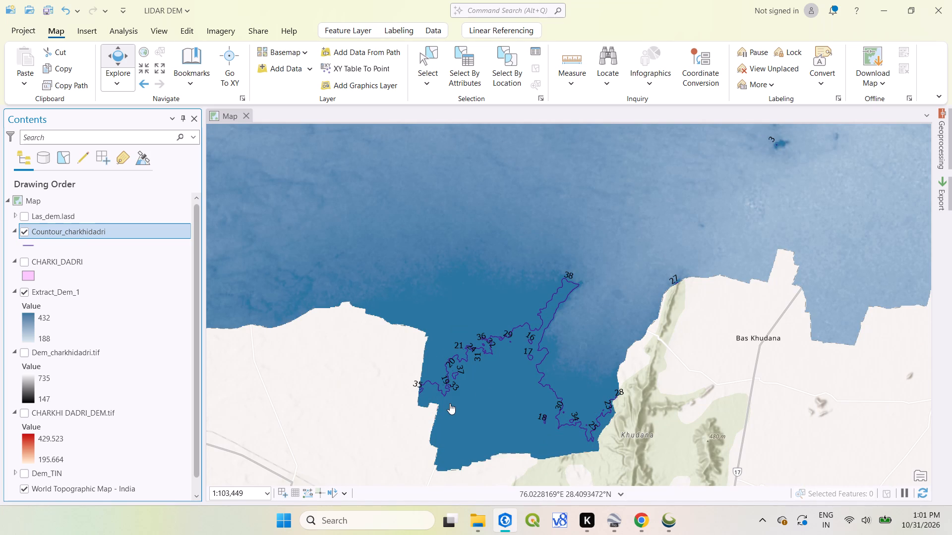
pyautogui.click(26, 232)
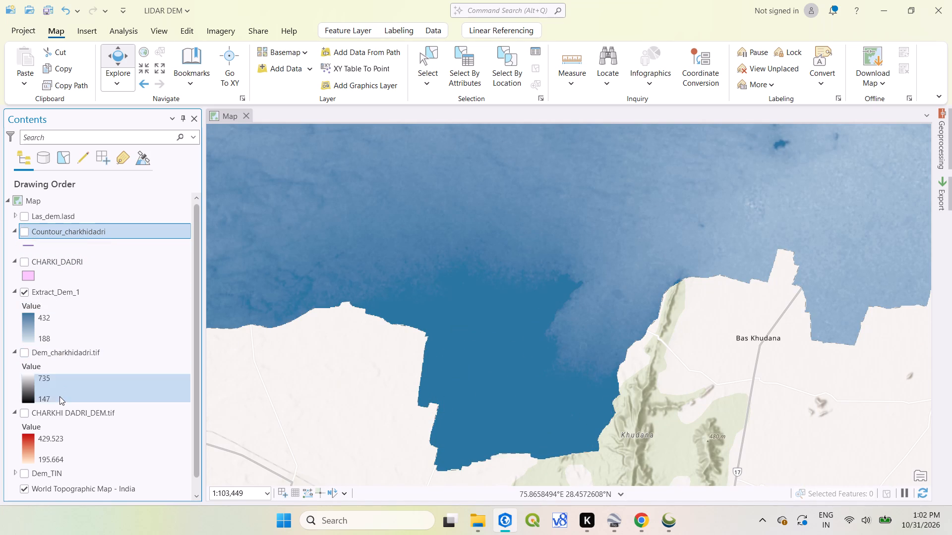
pyautogui.scroll(-1, 59, 411)
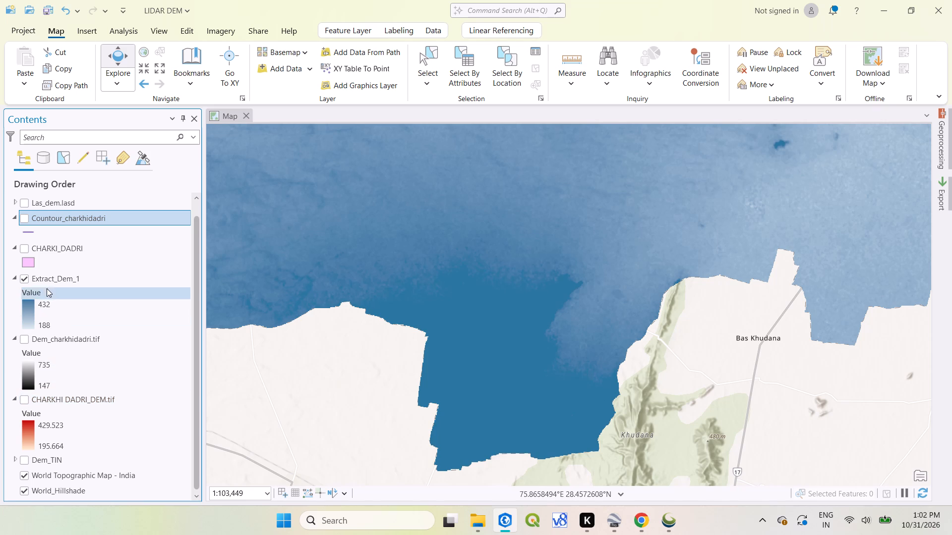
pyautogui.scroll(2, 50, 281)
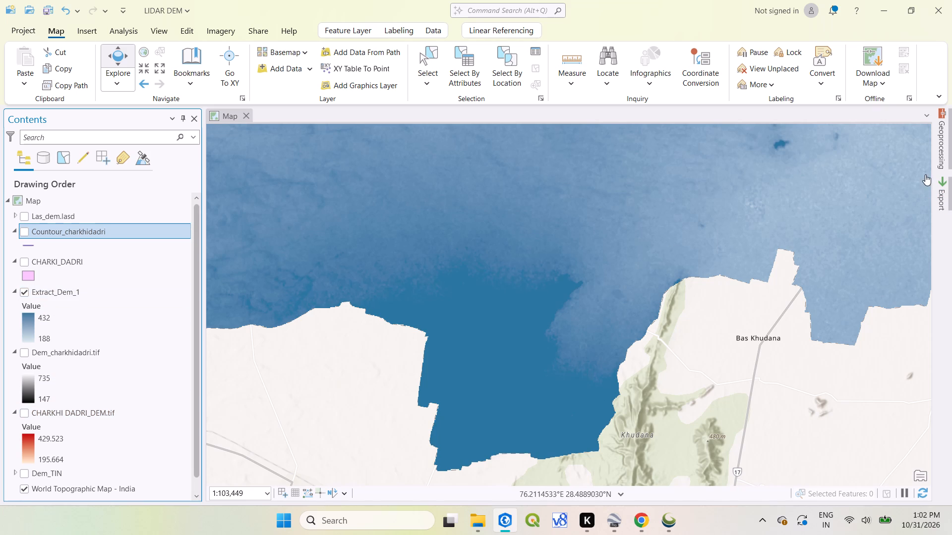
# Start a fresh Contour tool setup with Extract_Dem_1 as the input raster.
pyautogui.click(941, 157)
pyautogui.click(759, 136)
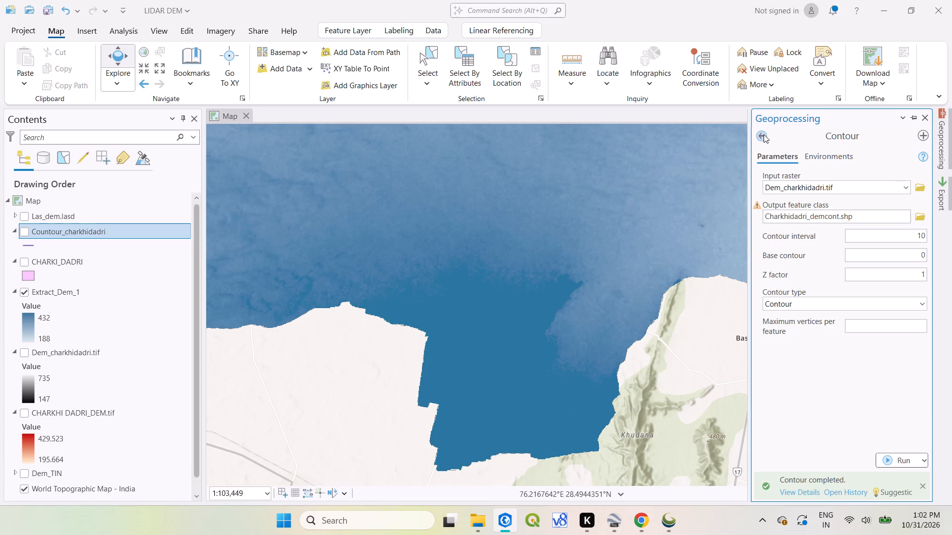
pyautogui.click(764, 134)
pyautogui.click(848, 494)
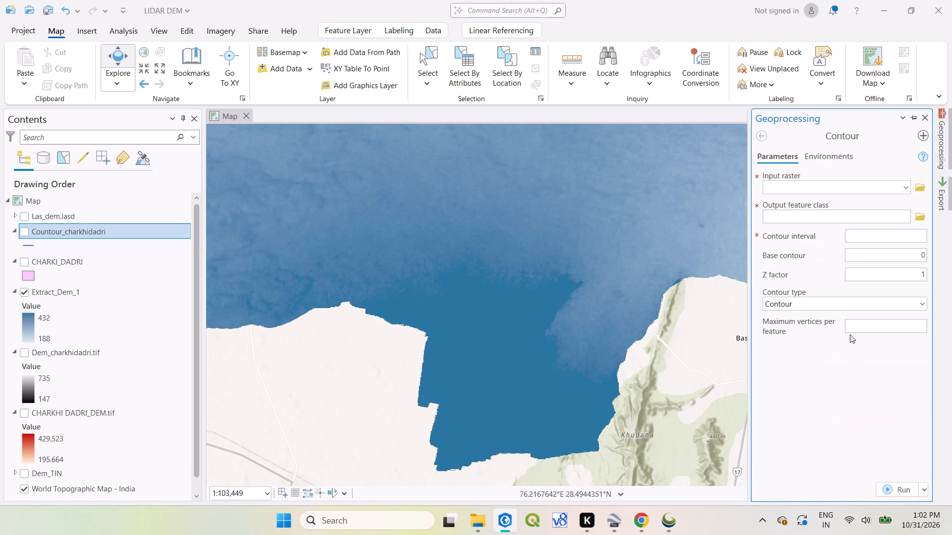
pyautogui.click(903, 188)
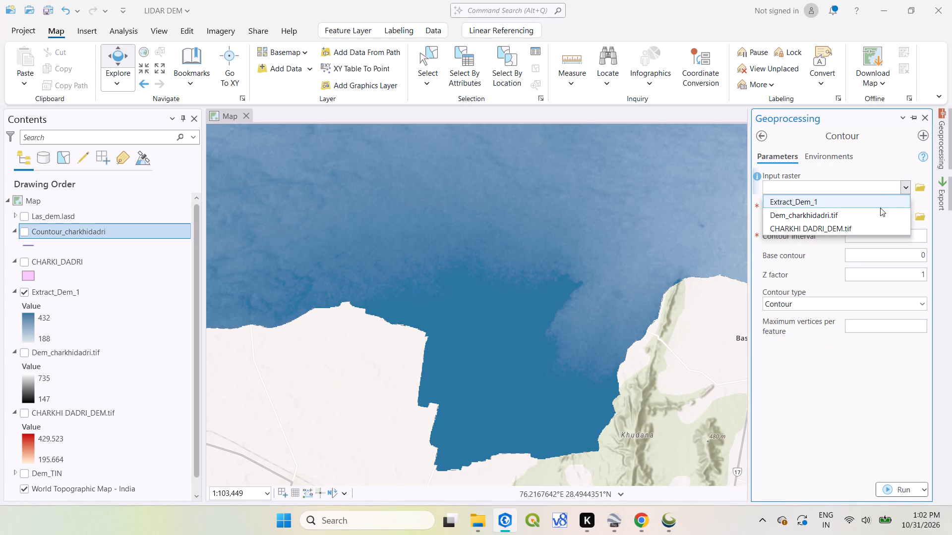
pyautogui.click(880, 208)
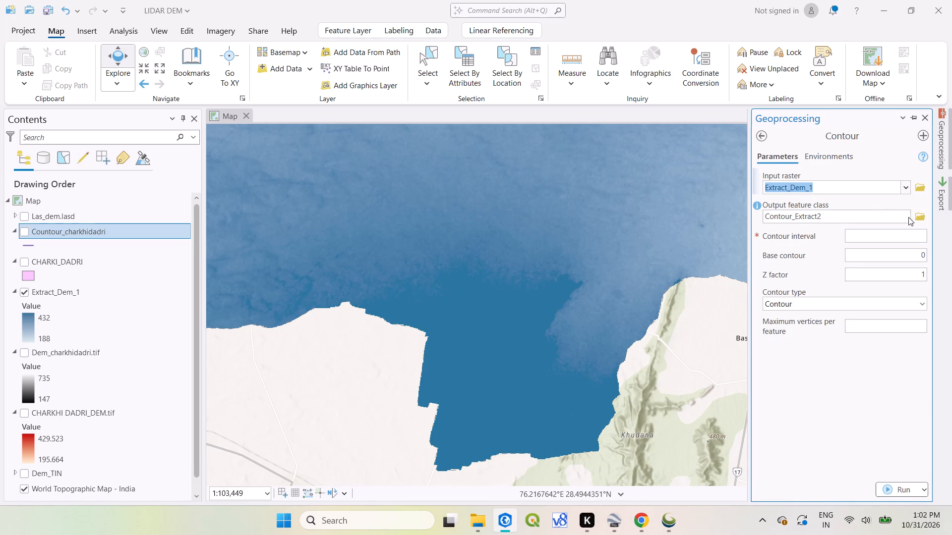
# Set the Contour tool's output feature class to cont_charkhidadri in the Downloads folder.
pyautogui.click(916, 217)
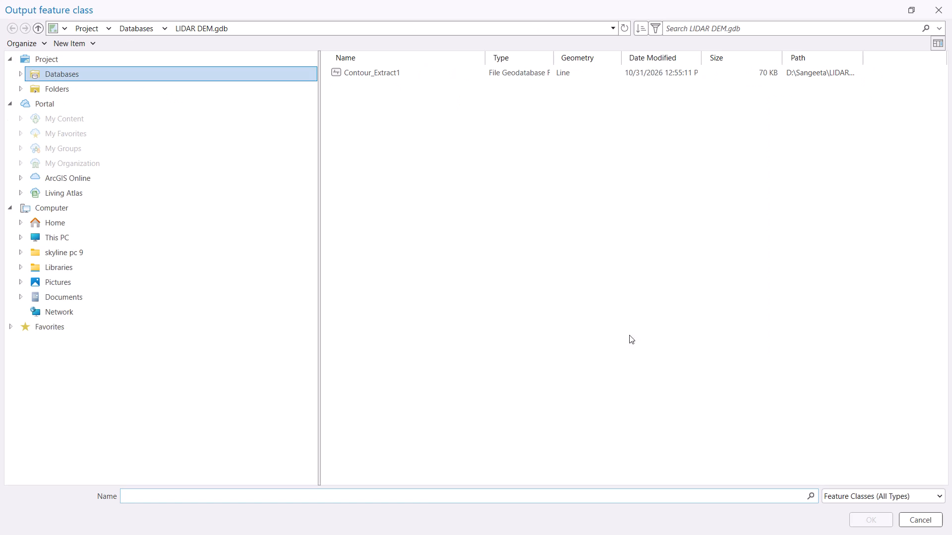
pyautogui.click(77, 223)
pyautogui.doubleClick(379, 102)
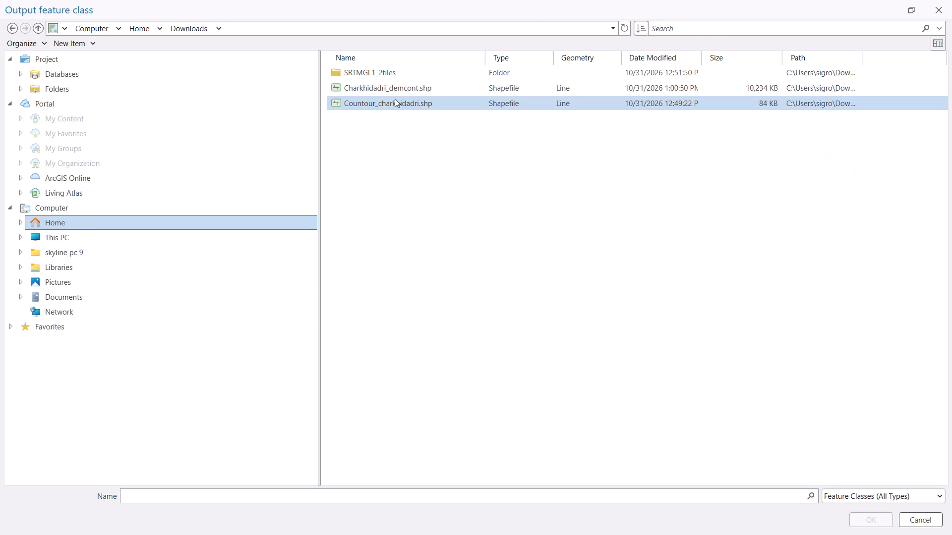
pyautogui.click(162, 496)
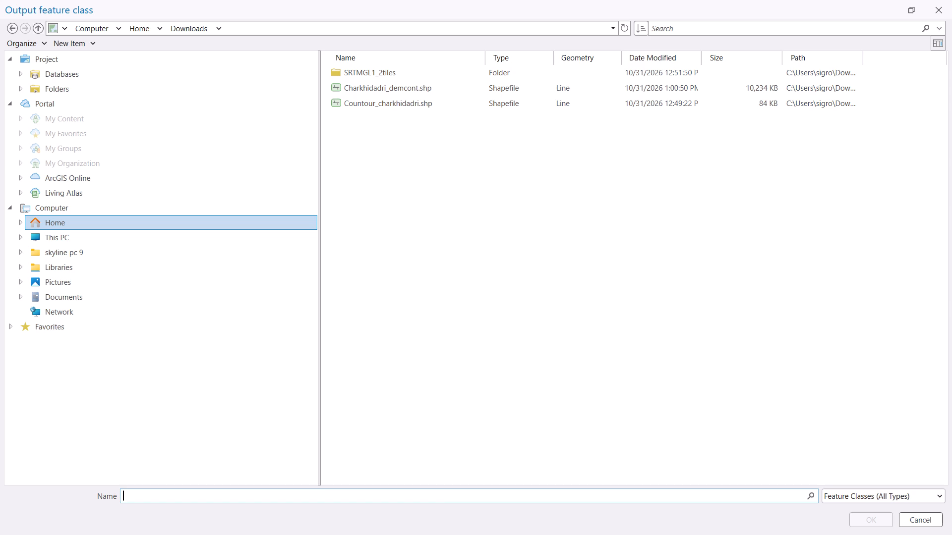
pyautogui.write('cont')
pyautogui.hotkey('shift', '_')
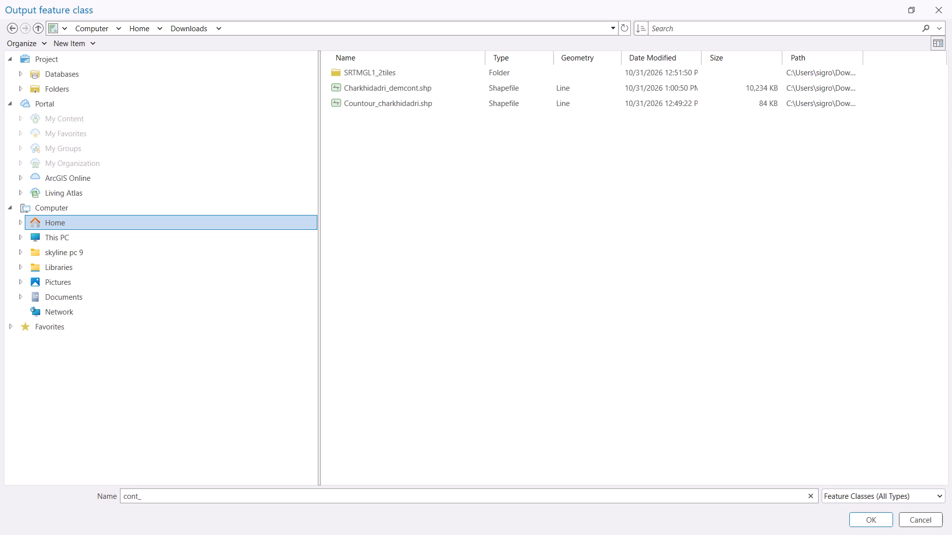
pyautogui.write('charkhidadri')
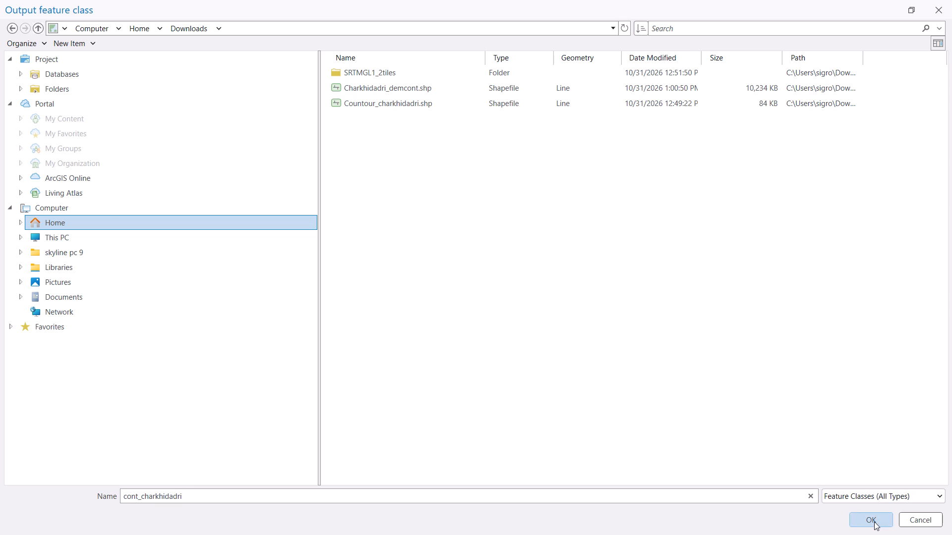
pyautogui.click(874, 522)
# Set the contour interval to 10, limit the processing extent to the CHARKI_DADRI layer, and run the Contour tool.
pyautogui.click(919, 237)
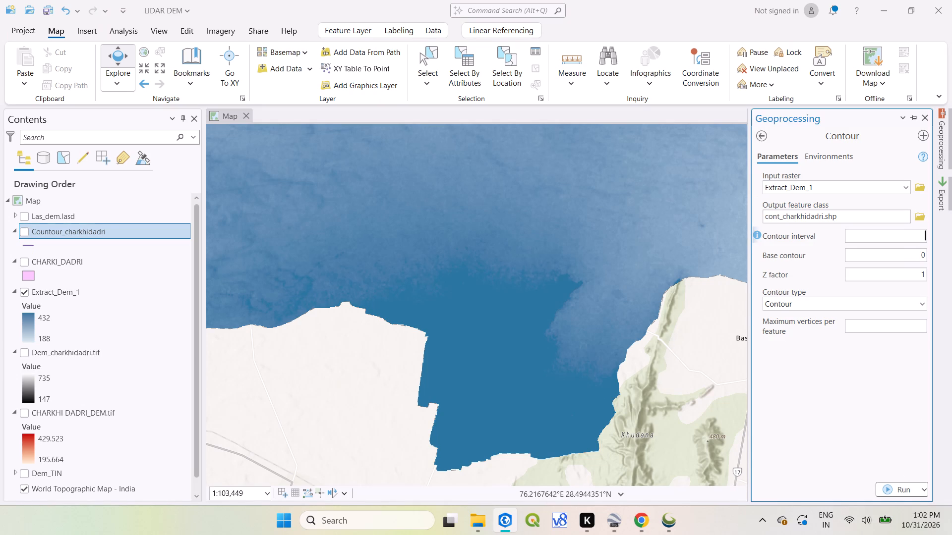
pyautogui.press('1')
pyautogui.press('0')
pyautogui.click(831, 155)
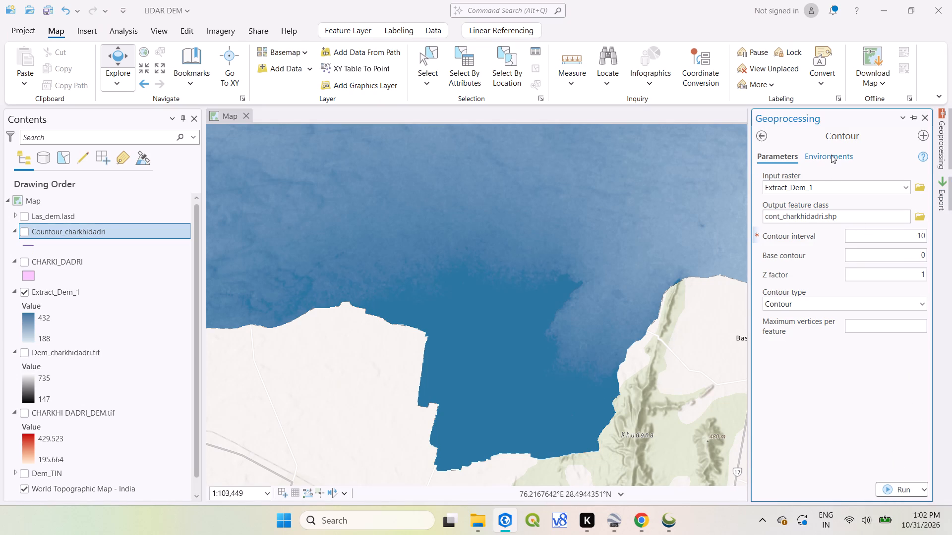
pyautogui.click(814, 284)
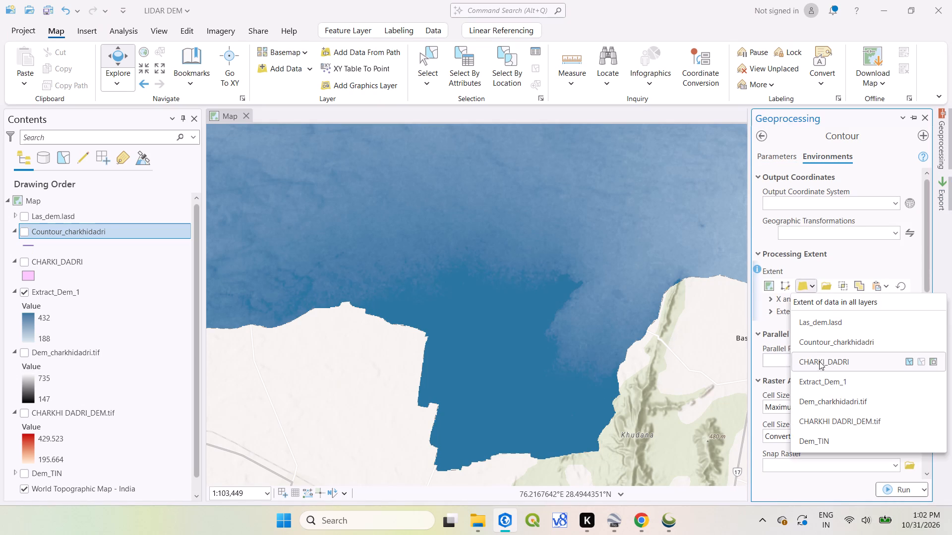
pyautogui.click(819, 362)
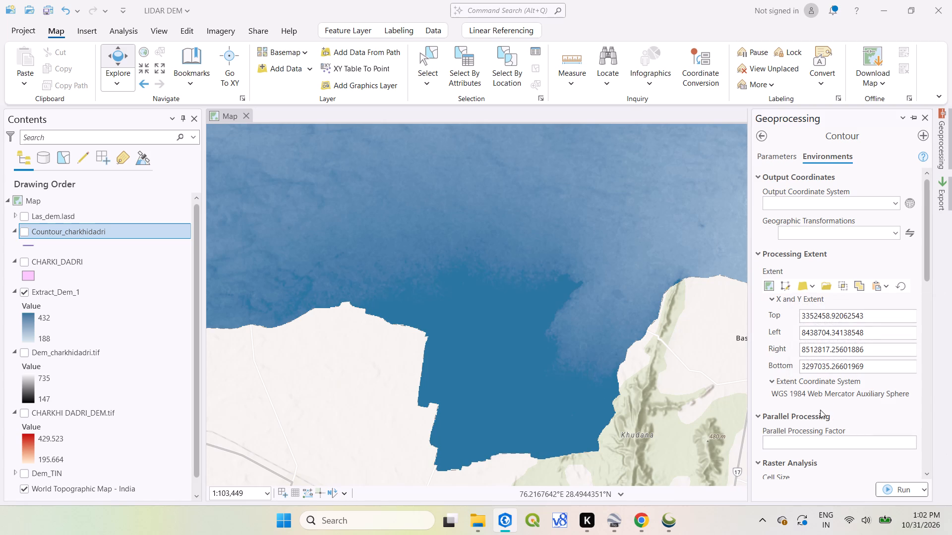
pyautogui.scroll(-3, 819, 416)
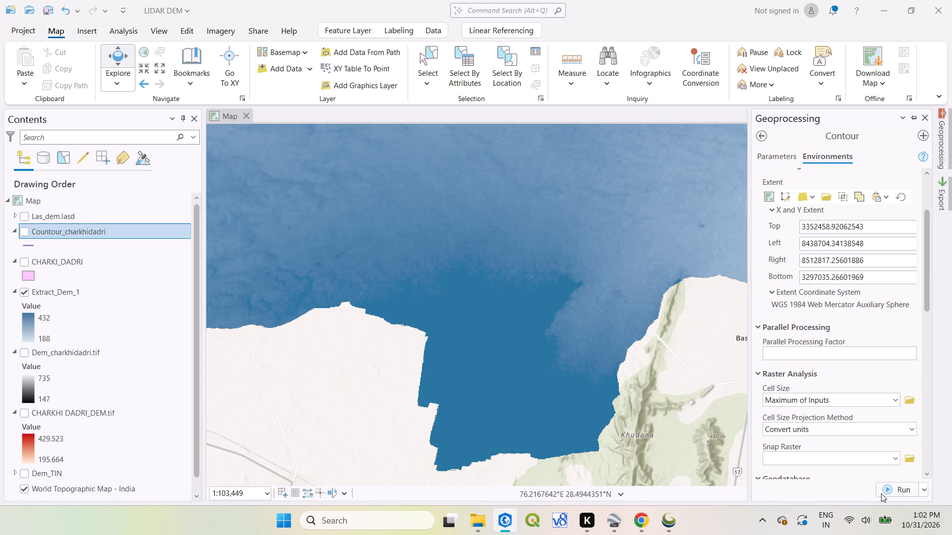
pyautogui.click(881, 489)
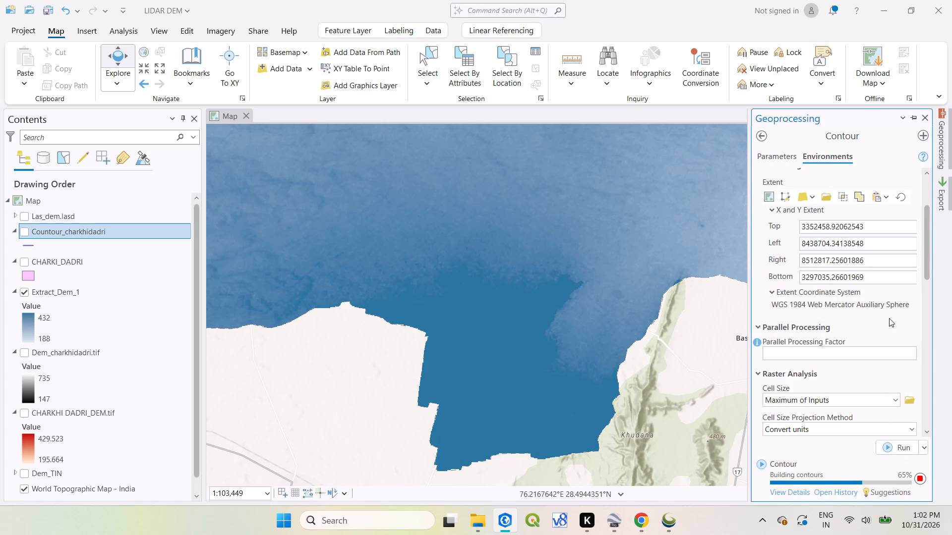
pyautogui.click(780, 155)
pyautogui.scroll(-3, 581, 283)
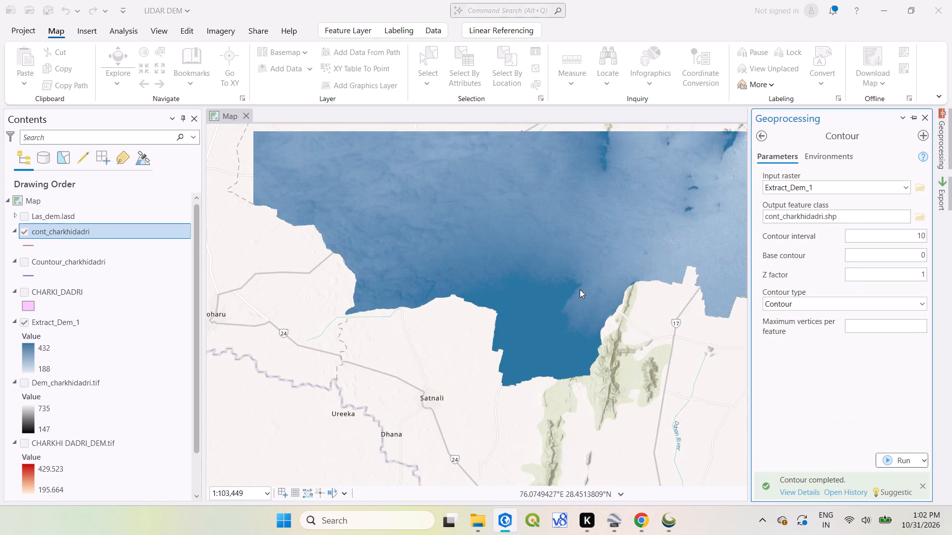
# Examine the new cont_charkhidadri contours over the Extract_Dem_1 raster, both across the whole district and close up.
pyautogui.moveTo(590, 279); pyautogui.dragTo(512, 349, button='middle')
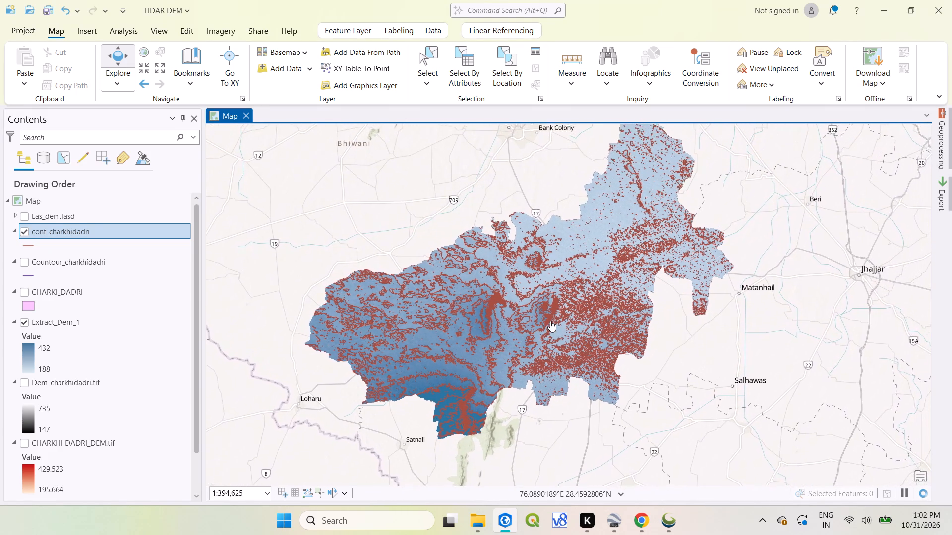
pyautogui.scroll(-1, 550, 321)
pyautogui.moveTo(546, 334); pyautogui.dragTo(538, 338, button='middle')
pyautogui.scroll(2, 535, 337)
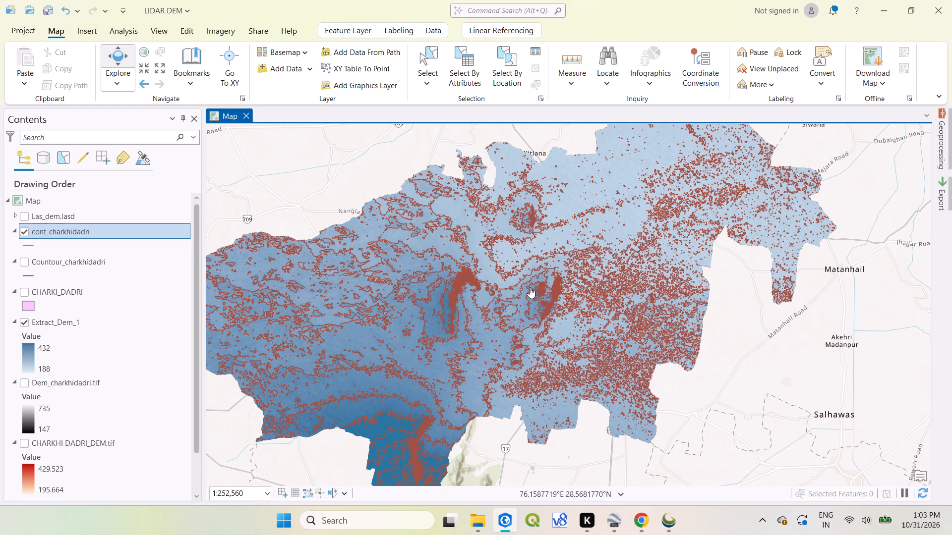
pyautogui.scroll(1, 464, 284)
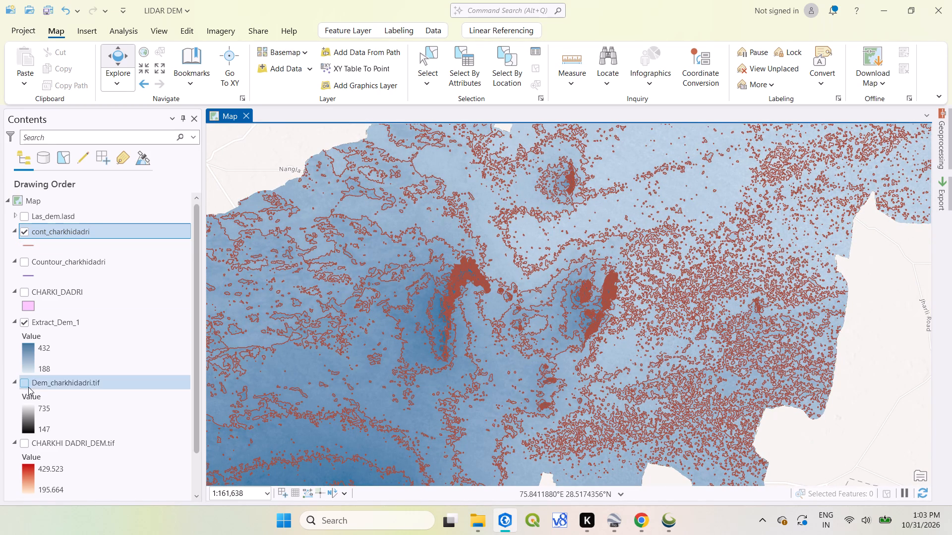
pyautogui.scroll(-4, 29, 388)
pyautogui.scroll(3, 29, 389)
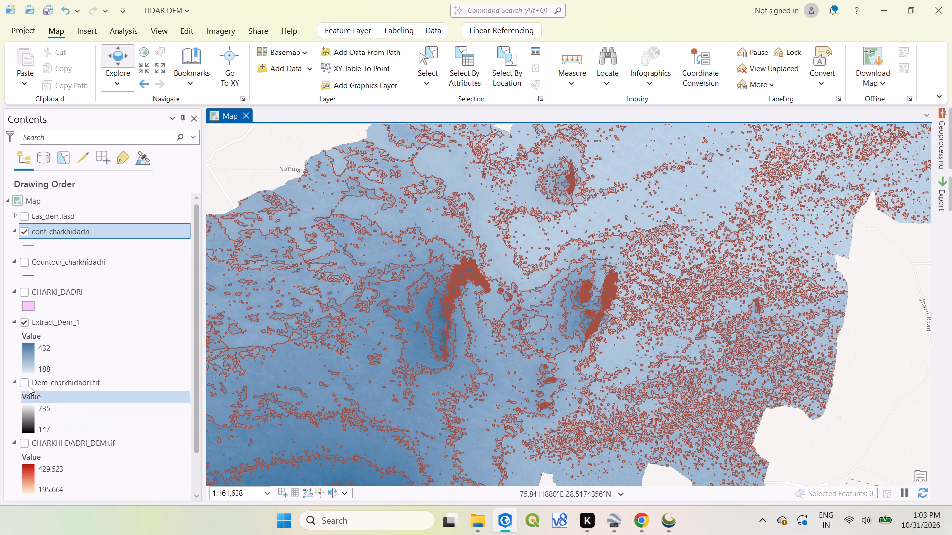
# Switch to Global Mapper and hide the existing GENERATED CONTOURS layer.
pyautogui.click(670, 524)
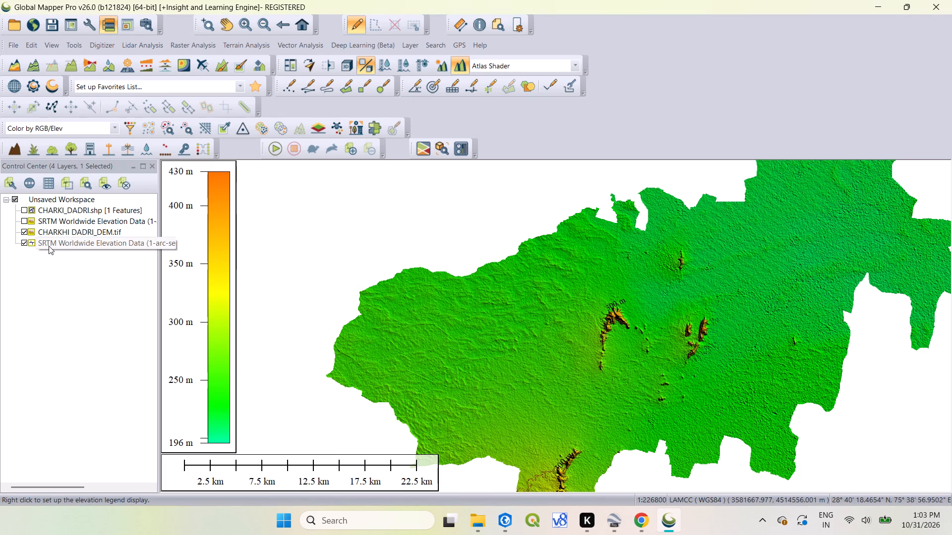
pyautogui.click(23, 242)
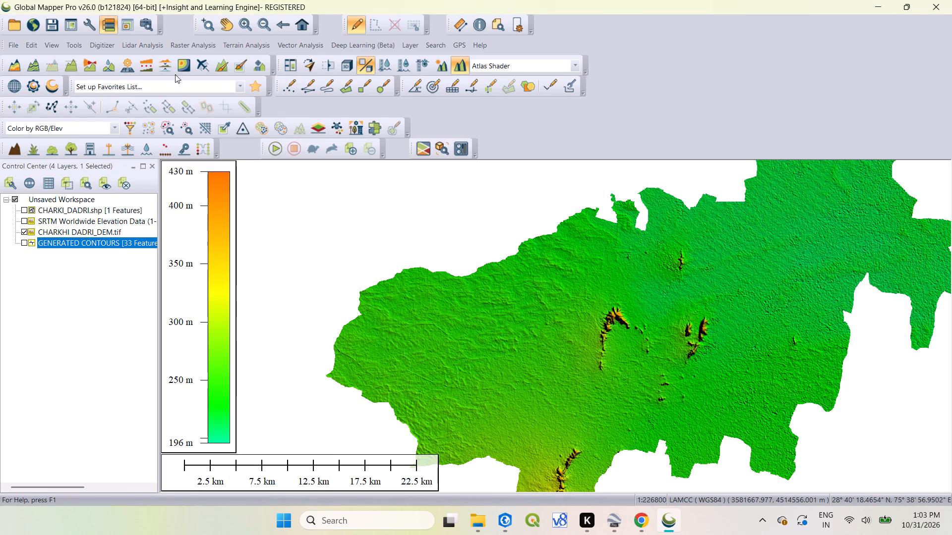
# Generate contours from the CHARKHI DADRI_DEM.tif terrain with a contour interval of 10 meters.
pyautogui.click(253, 50)
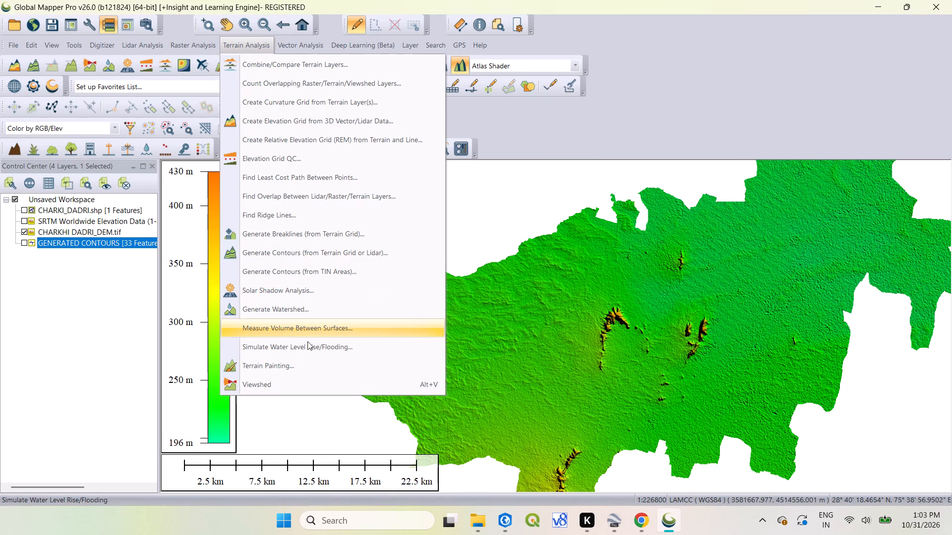
pyautogui.click(300, 251)
pyautogui.click(338, 102)
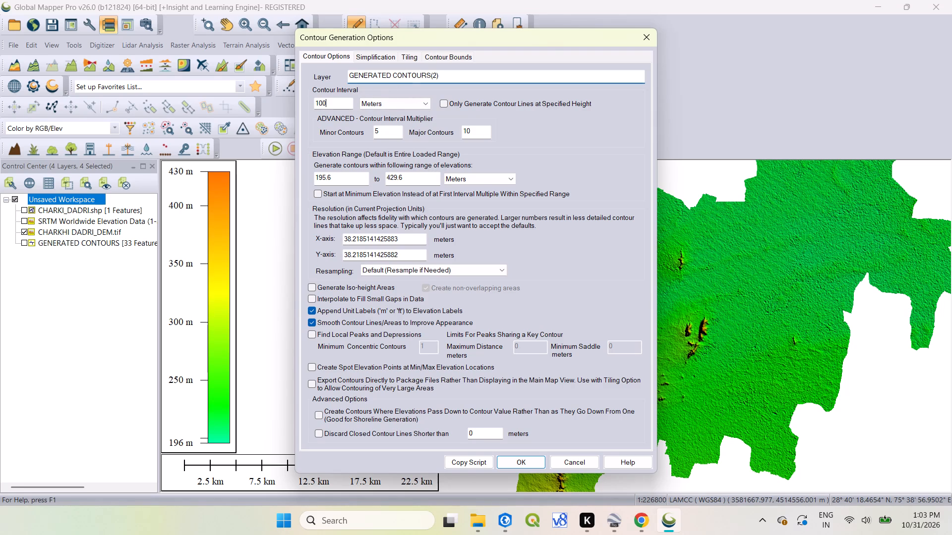
pyautogui.press('BackSpace')
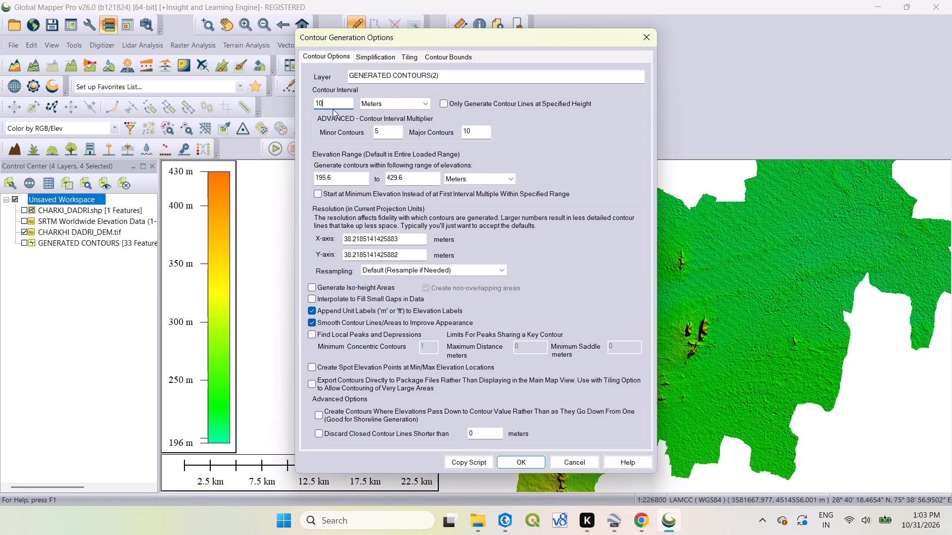
pyautogui.click(517, 460)
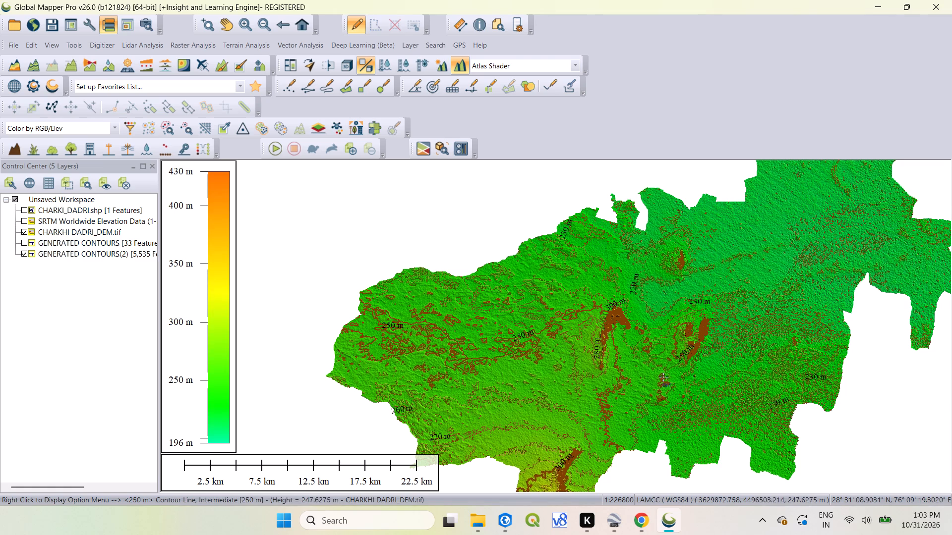
pyautogui.moveTo(663, 377); pyautogui.dragTo(638, 367, button='middle')
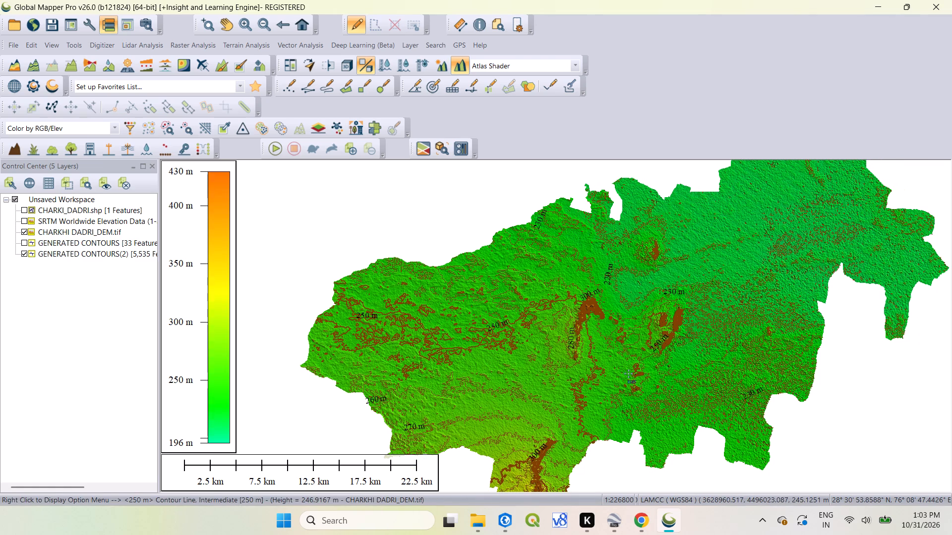
pyautogui.rightClick(132, 240)
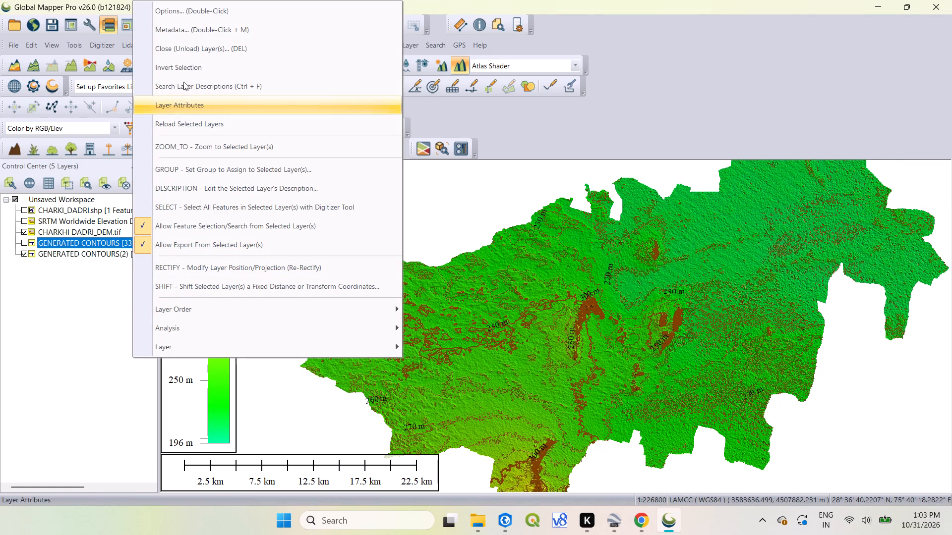
pyautogui.click(89, 337)
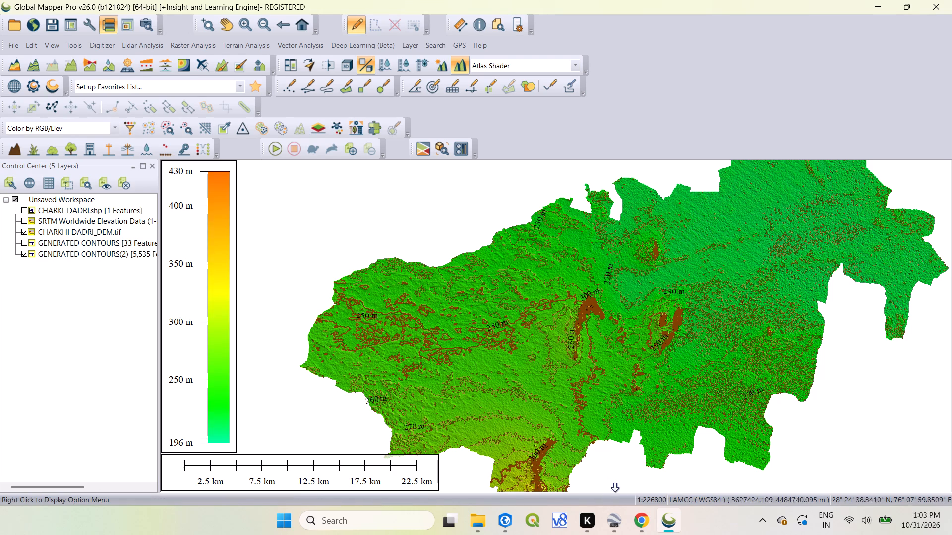
# Switch to ArcGIS Pro and examine the cont_charkhidadri contours across the district for comparison with the Global Mapper contours.
pyautogui.click(499, 521)
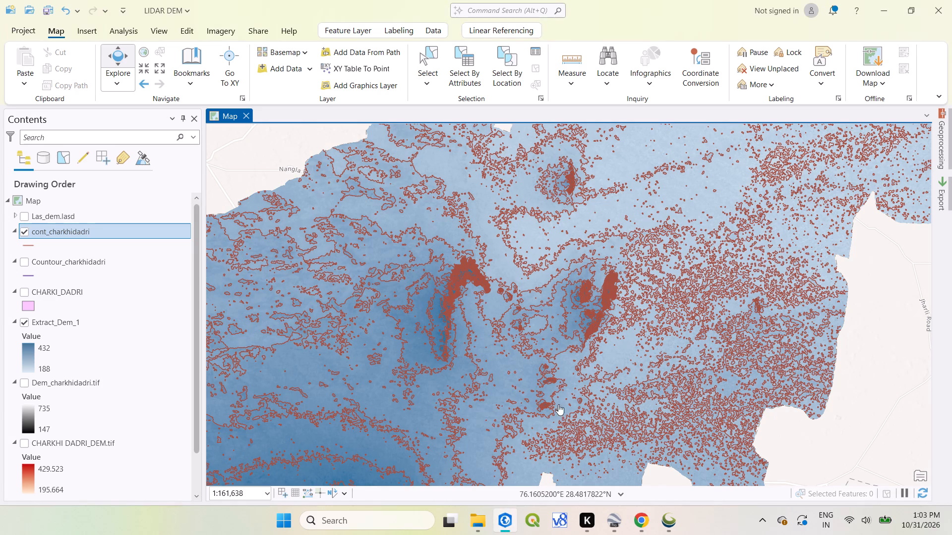
pyautogui.scroll(-1, 530, 345)
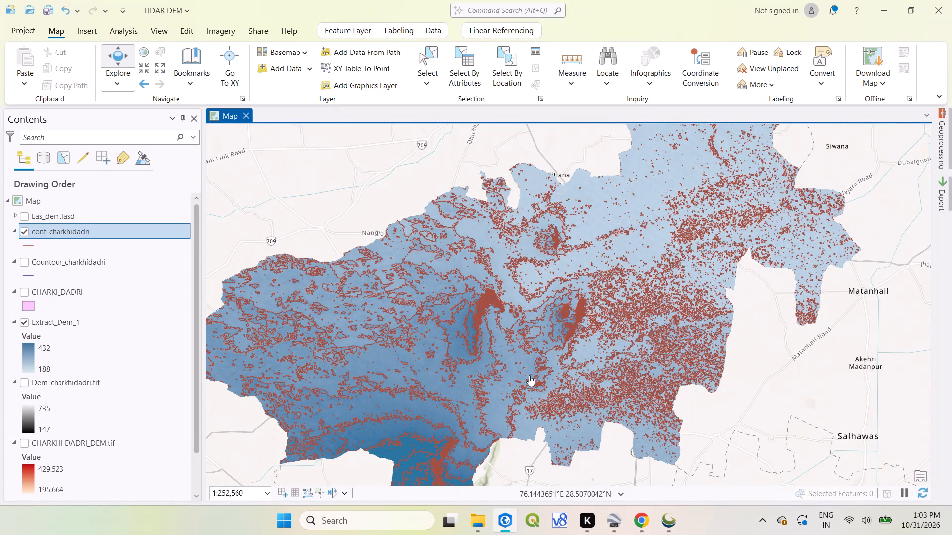
pyautogui.scroll(-1, 530, 380)
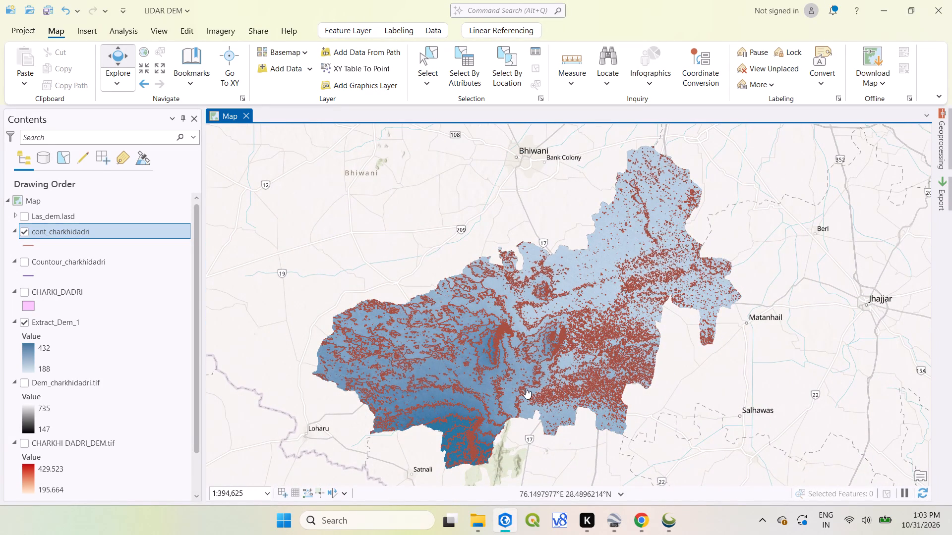
pyautogui.moveTo(522, 386); pyautogui.dragTo(524, 365, button='middle')
pyautogui.scroll(1, 524, 363)
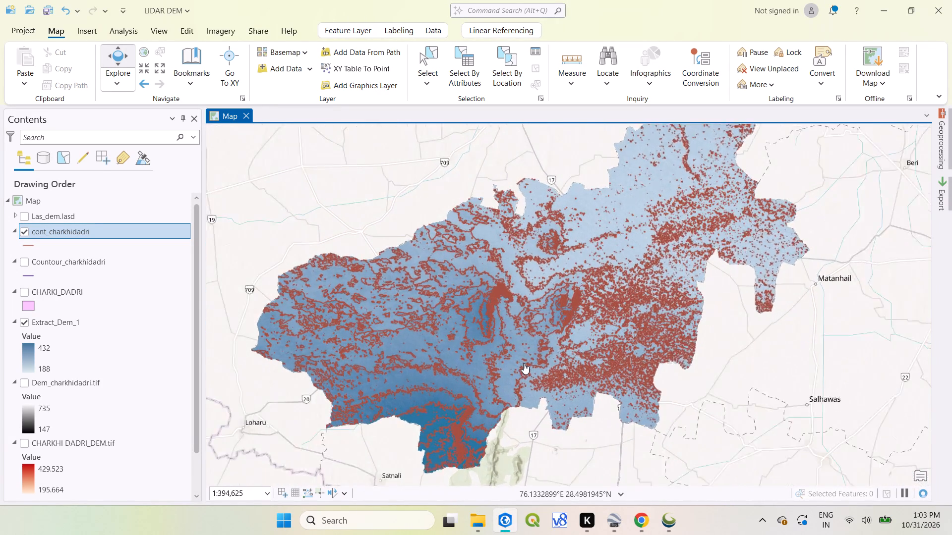
pyautogui.scroll(-1, 524, 361)
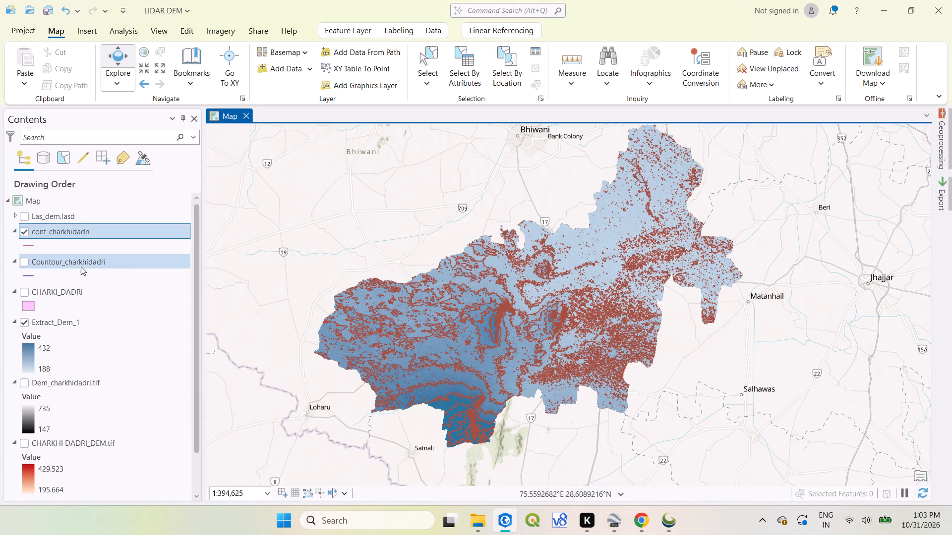
# Remove the Countour_charkhidadri layer from the map.
pyautogui.click(25, 262)
pyautogui.click(25, 262)
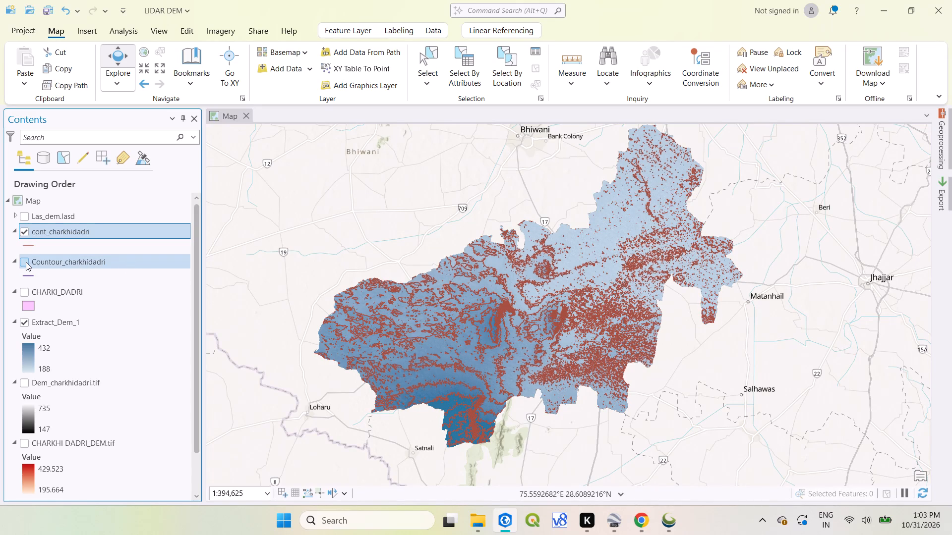
pyautogui.rightClick(56, 259)
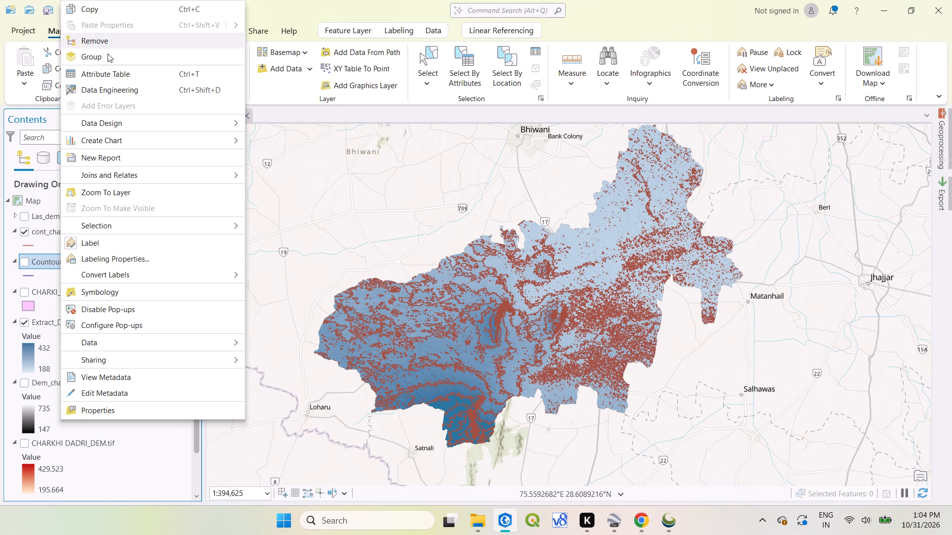
pyautogui.click(131, 45)
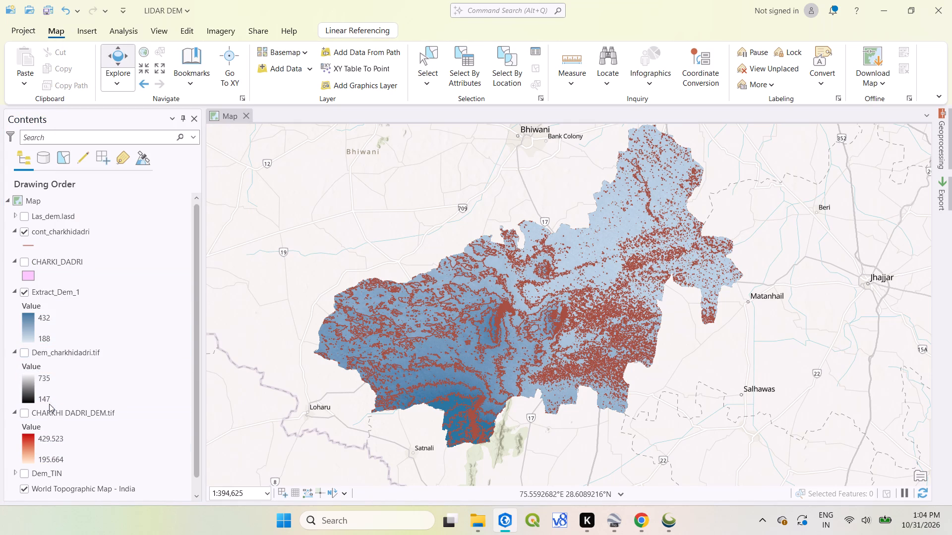
# Turn on labels for the cont_charkhidadri layer and check them on the contours at closer scales.
pyautogui.rightClick(52, 231)
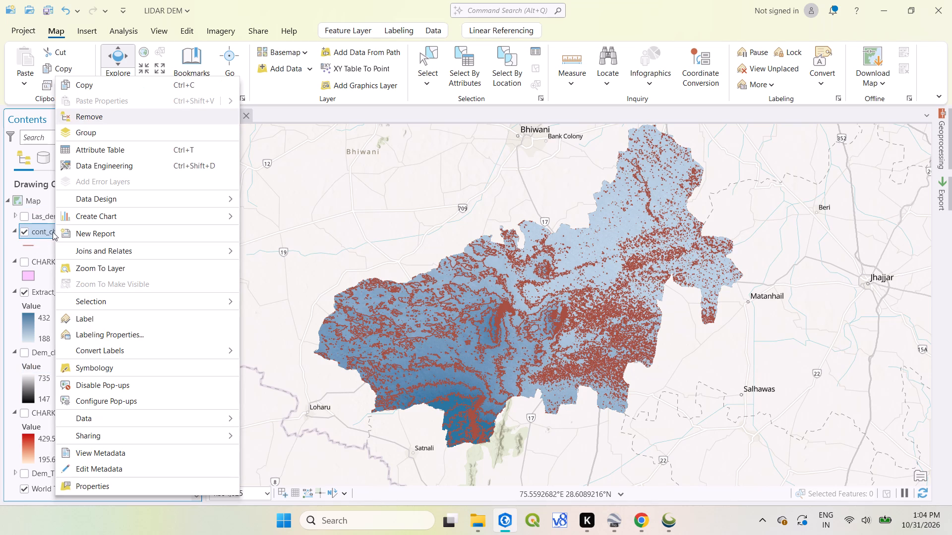
pyautogui.click(95, 324)
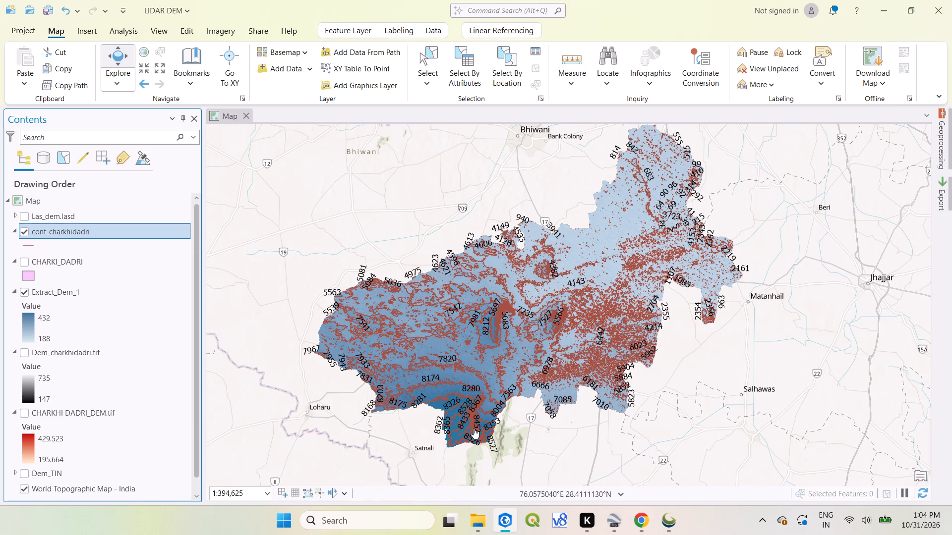
pyautogui.scroll(4, 485, 311)
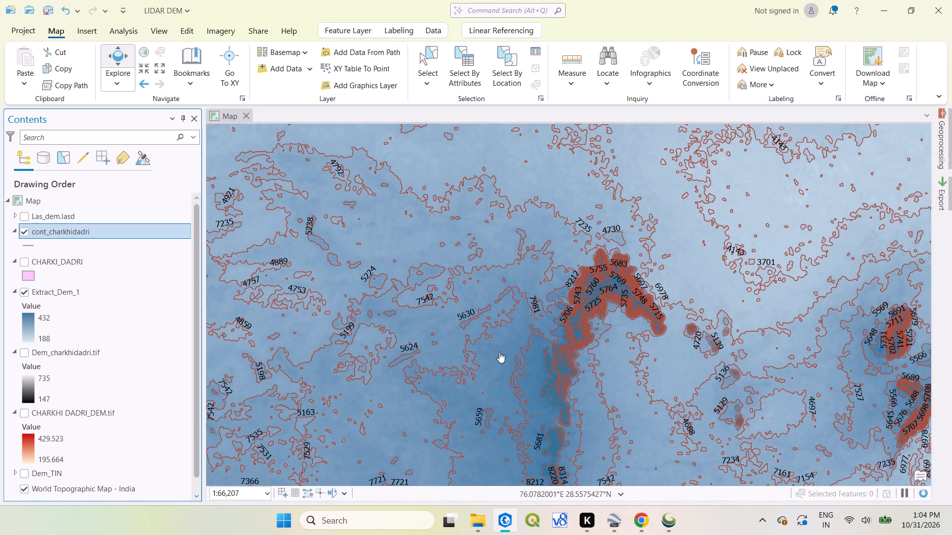
pyautogui.scroll(-1, 499, 352)
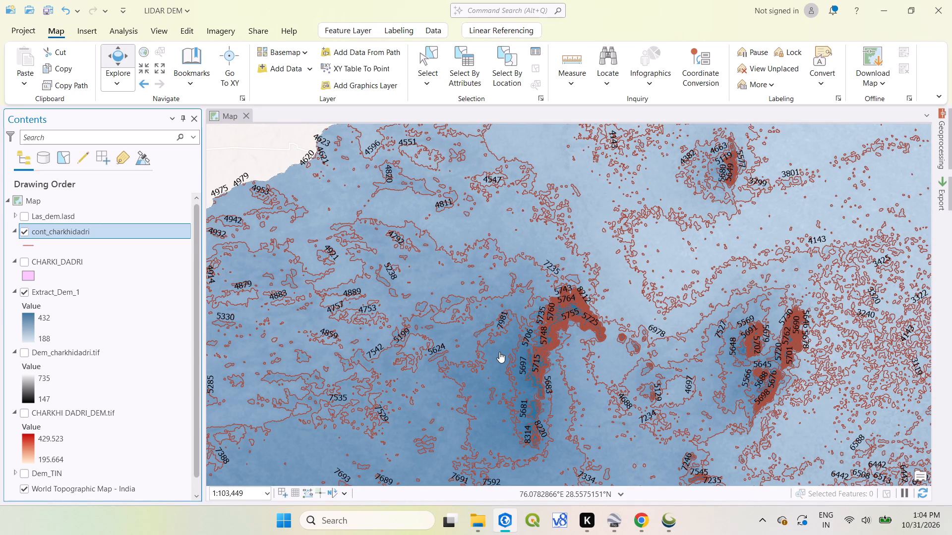
pyautogui.scroll(-1, 499, 352)
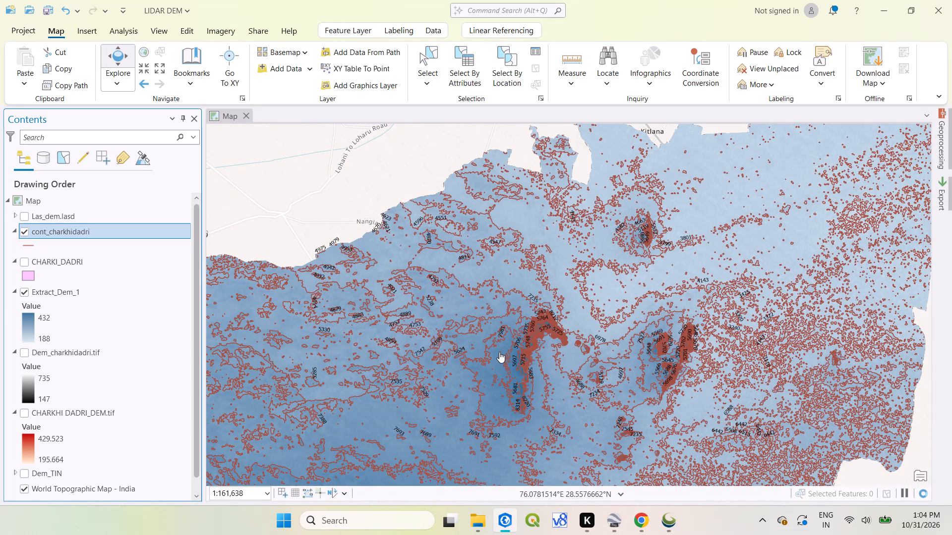
# Look through the Display, Selection and Elevation properties of the cont_charkhidadri layer, and leave without changing anything.
pyautogui.rightClick(97, 227)
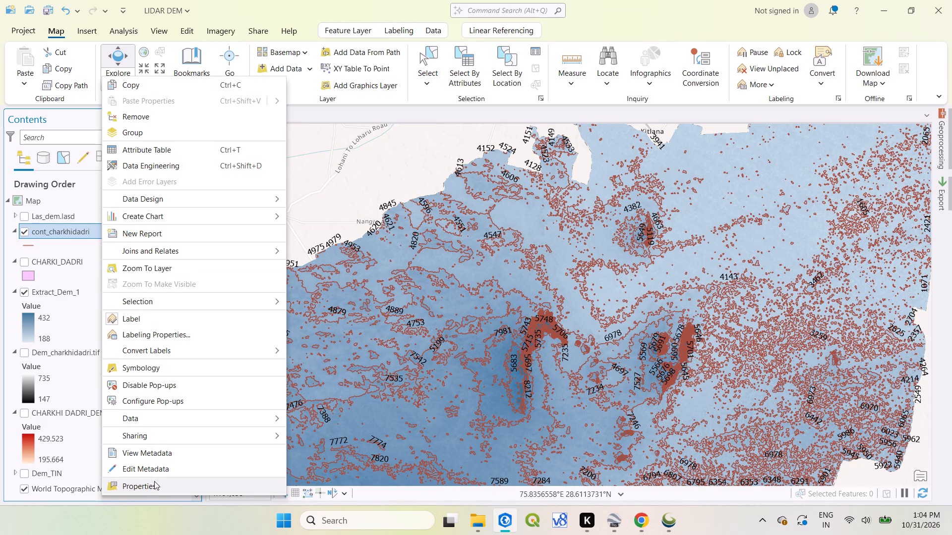
pyautogui.click(154, 482)
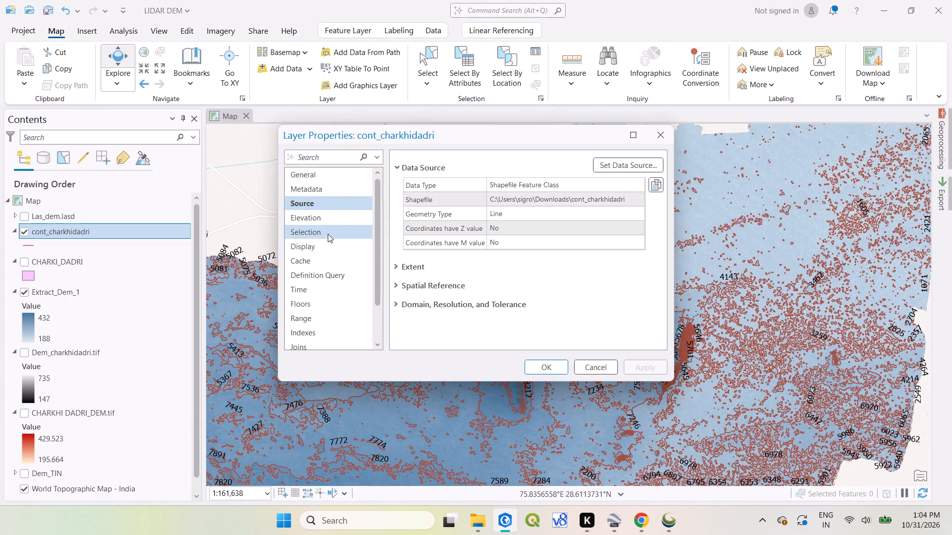
pyautogui.click(321, 244)
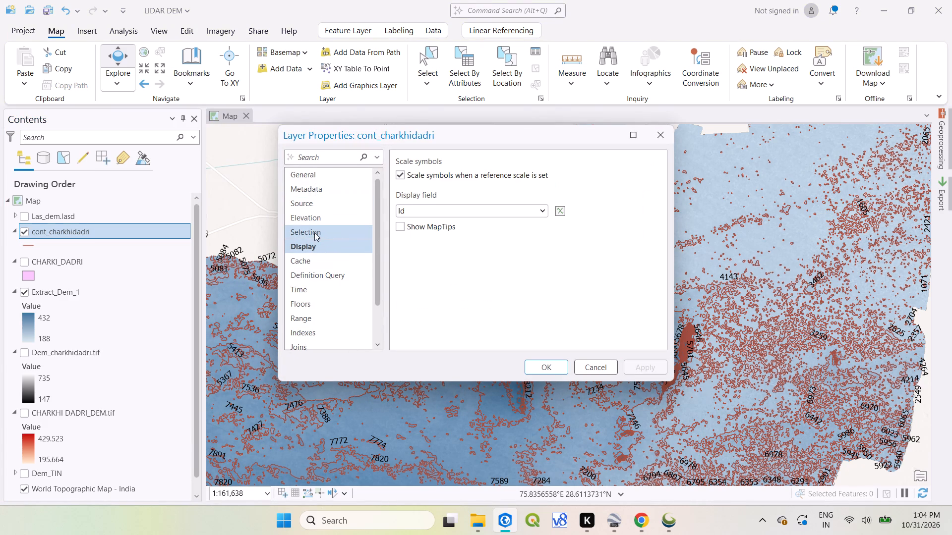
pyautogui.click(314, 232)
pyautogui.click(318, 224)
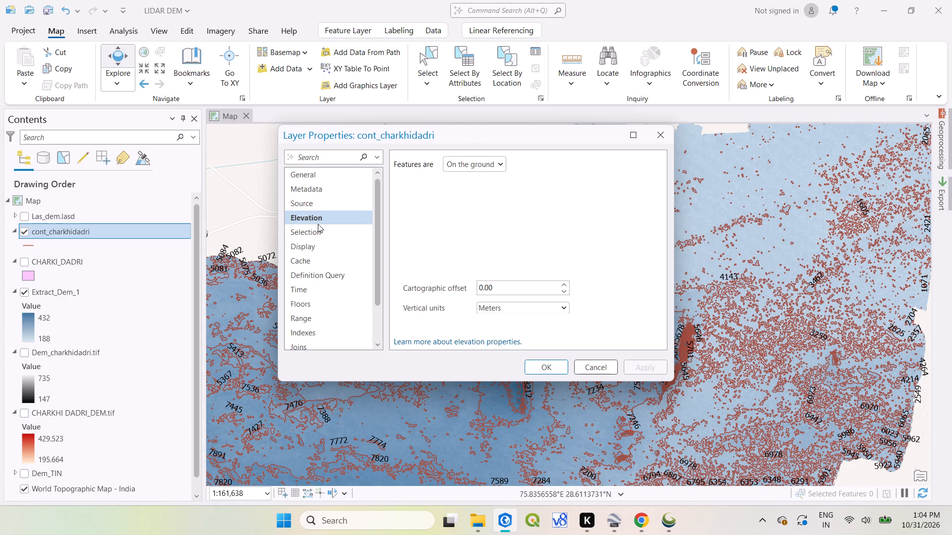
pyautogui.scroll(-4, 479, 249)
pyautogui.click(175, 173)
pyautogui.click(590, 369)
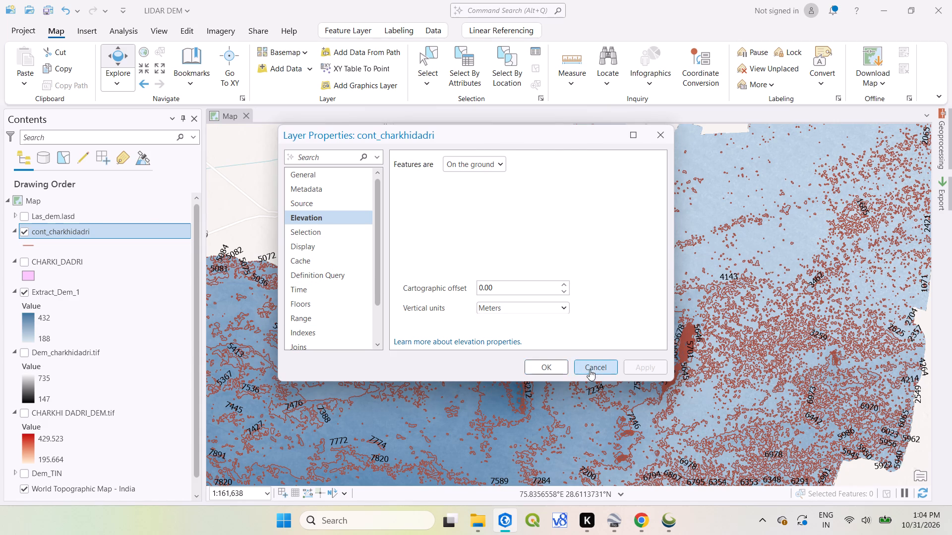
# Compare the generated contours across the district in Global Mapper with the labelled cont_charkhidadri contours in ArcGIS Pro.
pyautogui.click(663, 521)
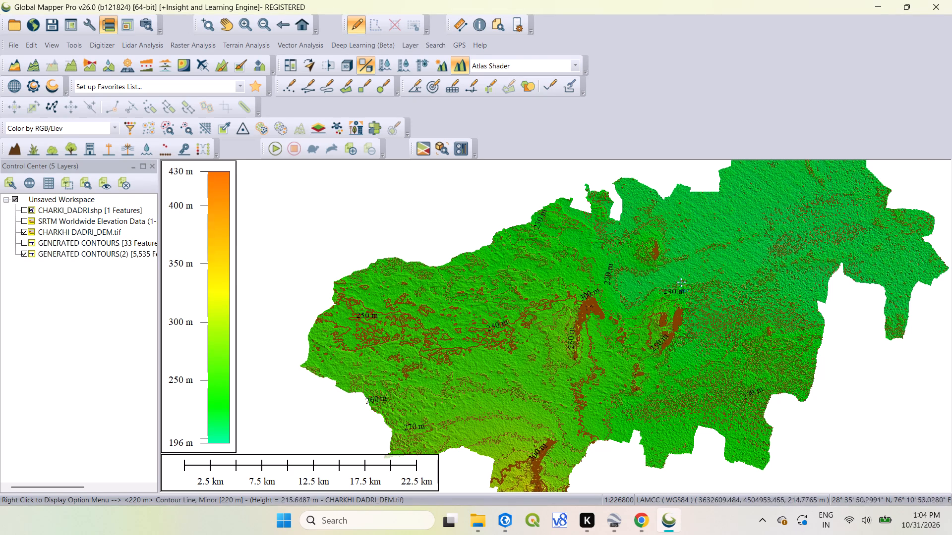
pyautogui.scroll(2, 670, 288)
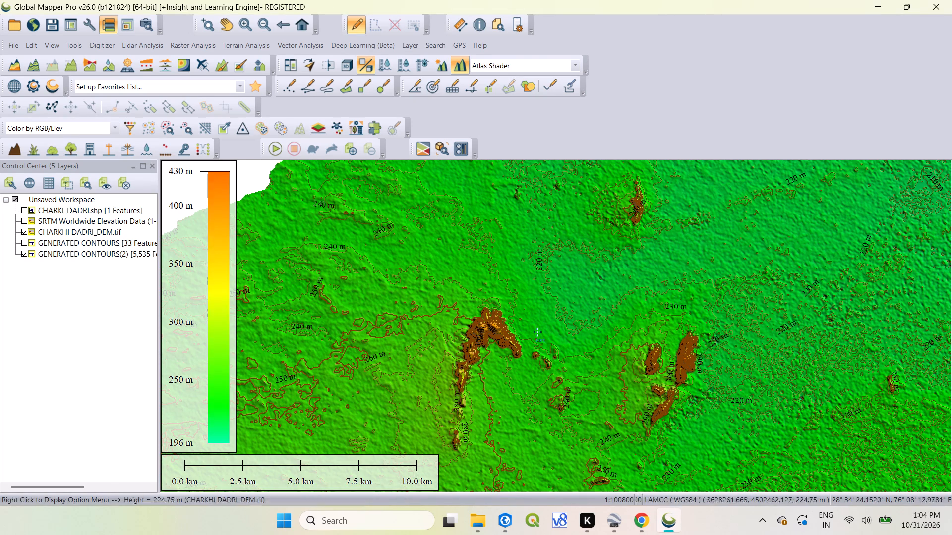
pyautogui.scroll(-2, 517, 328)
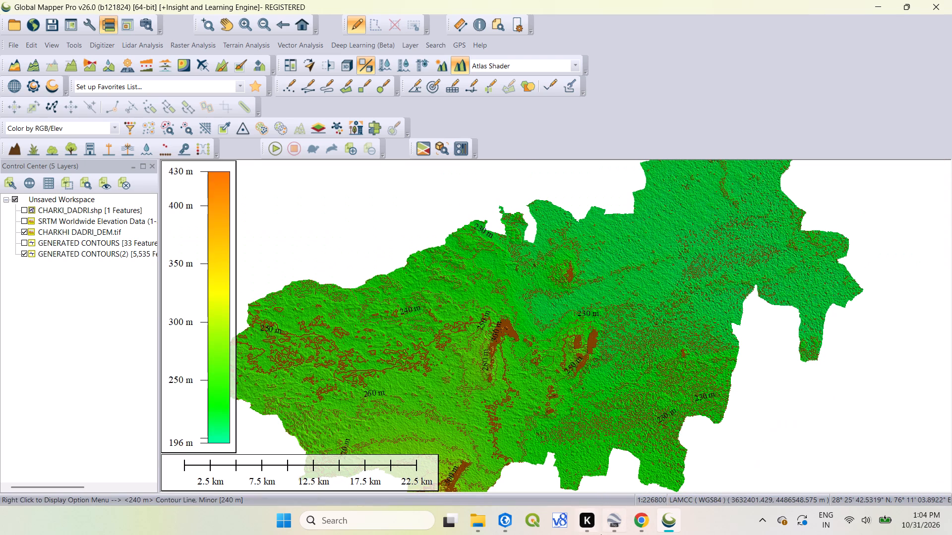
pyautogui.click(506, 522)
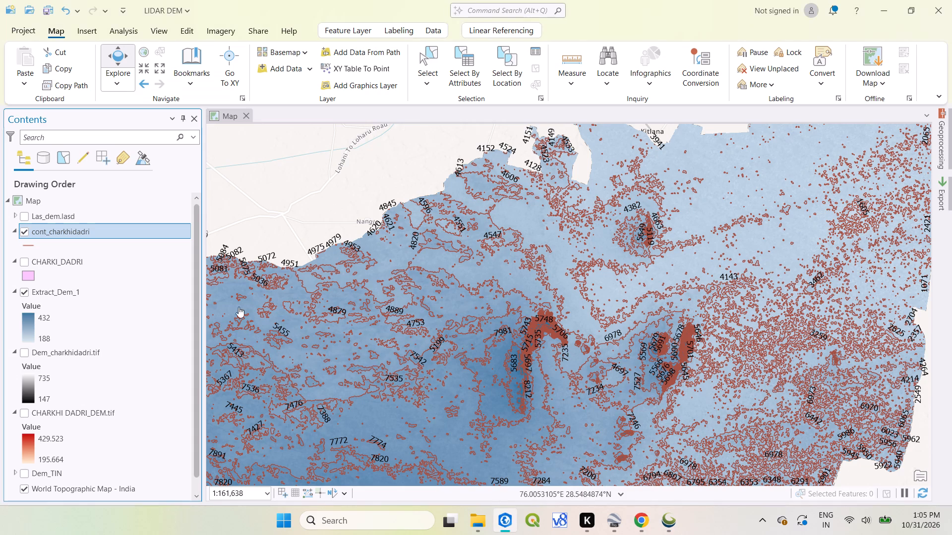
pyautogui.scroll(-1, 500, 361)
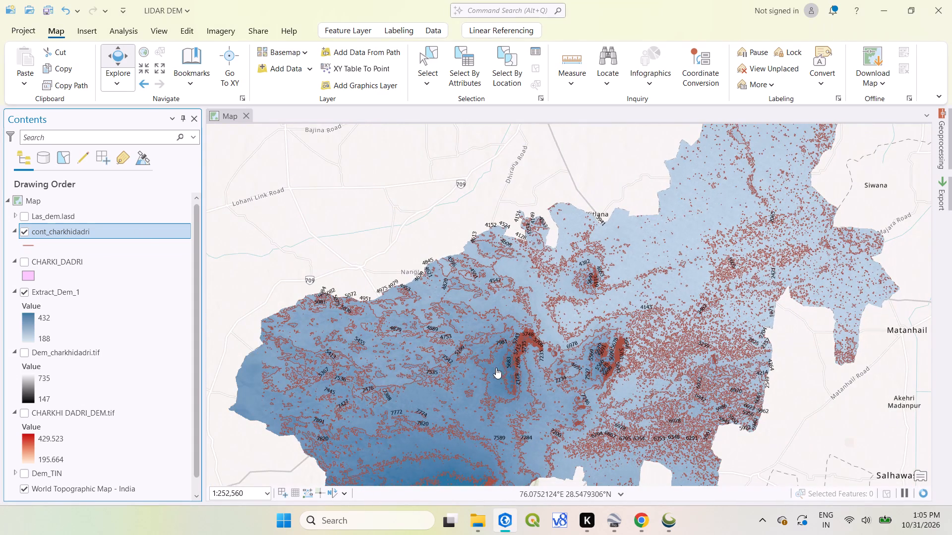
pyautogui.moveTo(496, 368); pyautogui.dragTo(510, 343, button='middle')
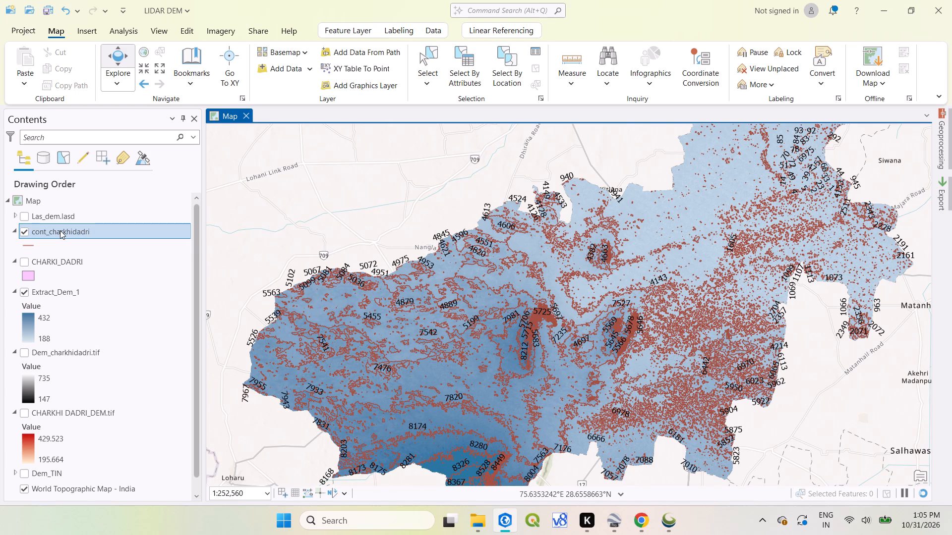
# Switch to File Explorer and delete all Countour_charkhidadri shapefile components from the Downloads folder.
pyautogui.click(479, 514)
pyautogui.click(372, 448)
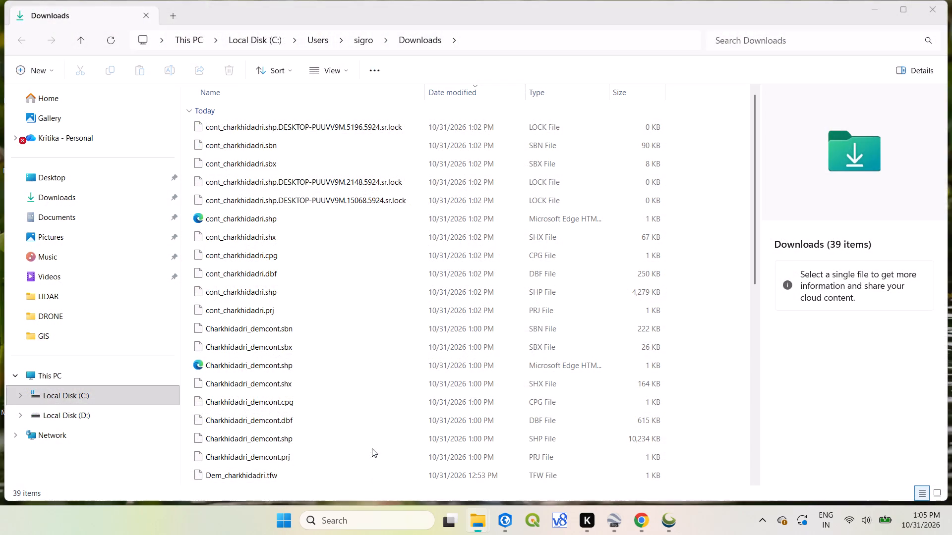
pyautogui.scroll(-2, 223, 302)
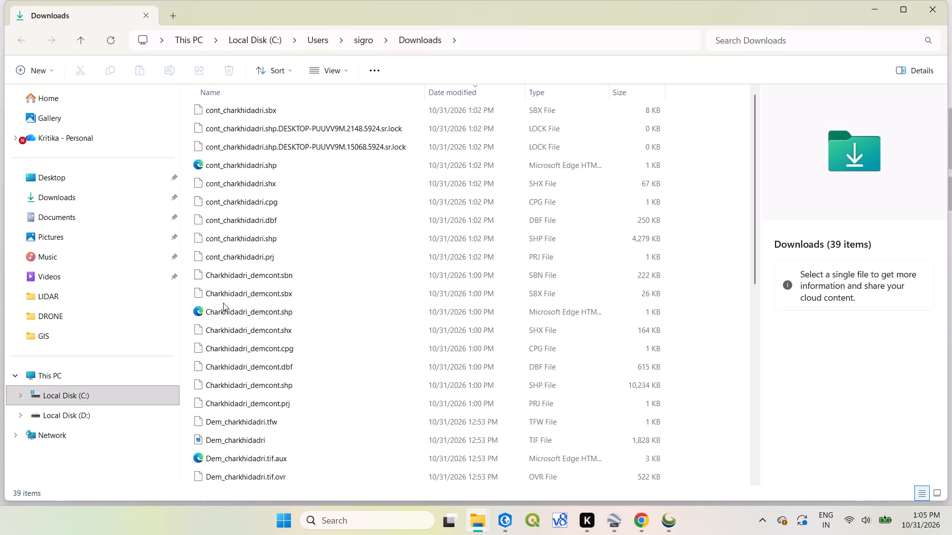
pyautogui.scroll(-6, 223, 303)
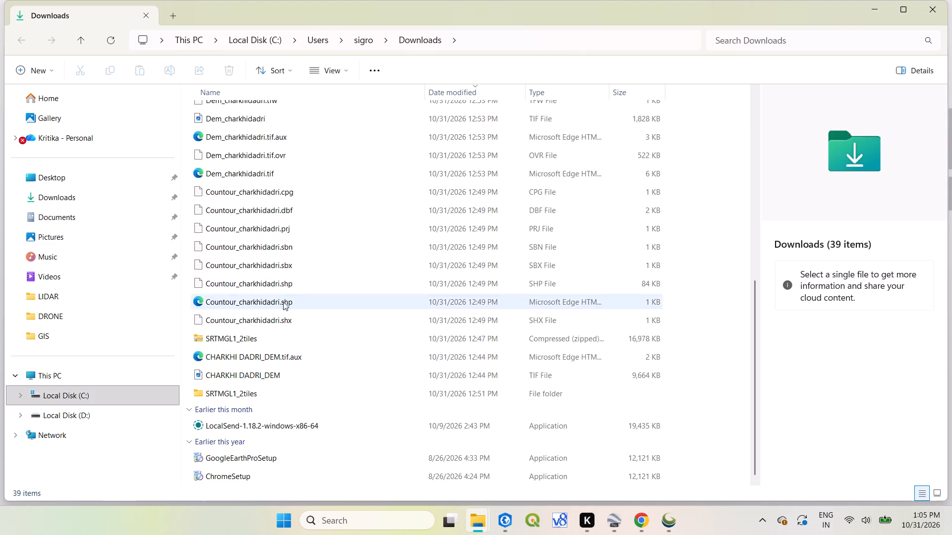
pyautogui.click(288, 320)
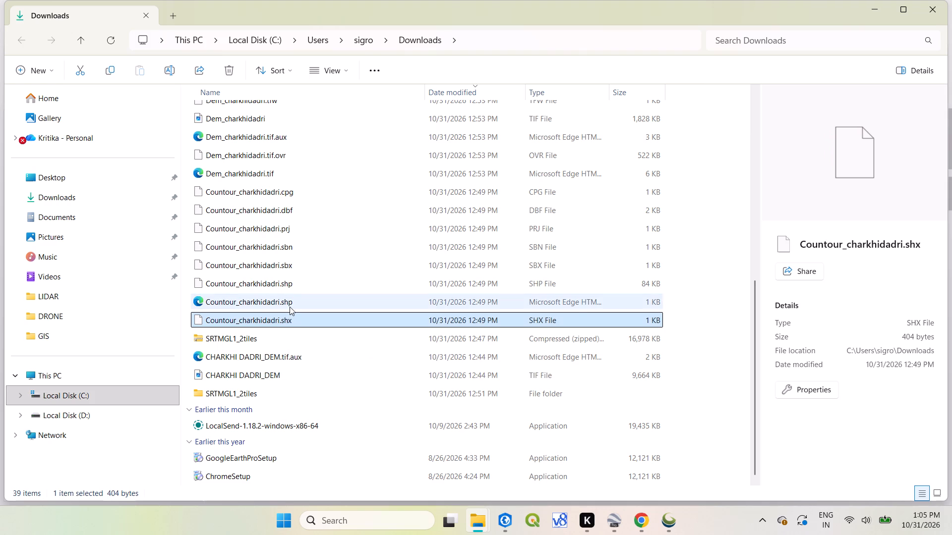
pyautogui.keyDown('shift'); pyautogui.click(262, 189); pyautogui.keyUp('shift')
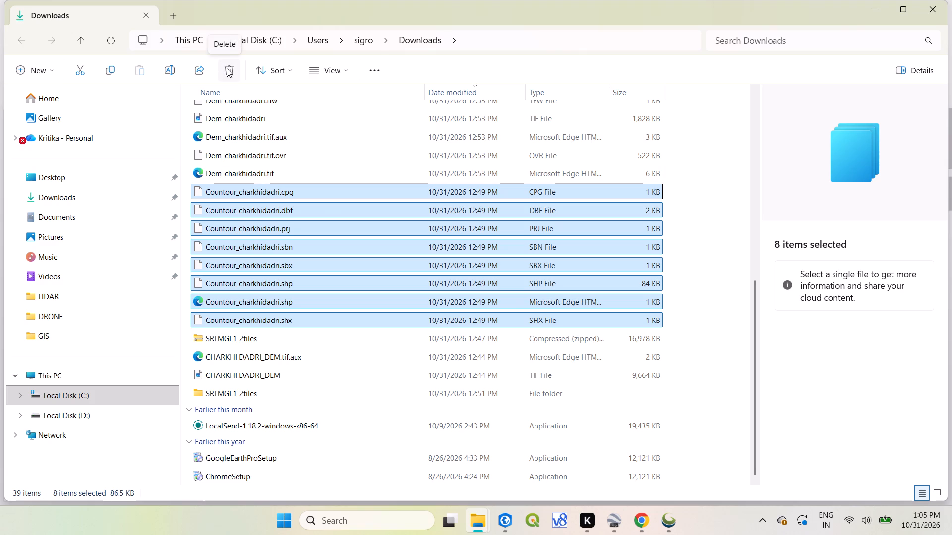
pyautogui.click(229, 72)
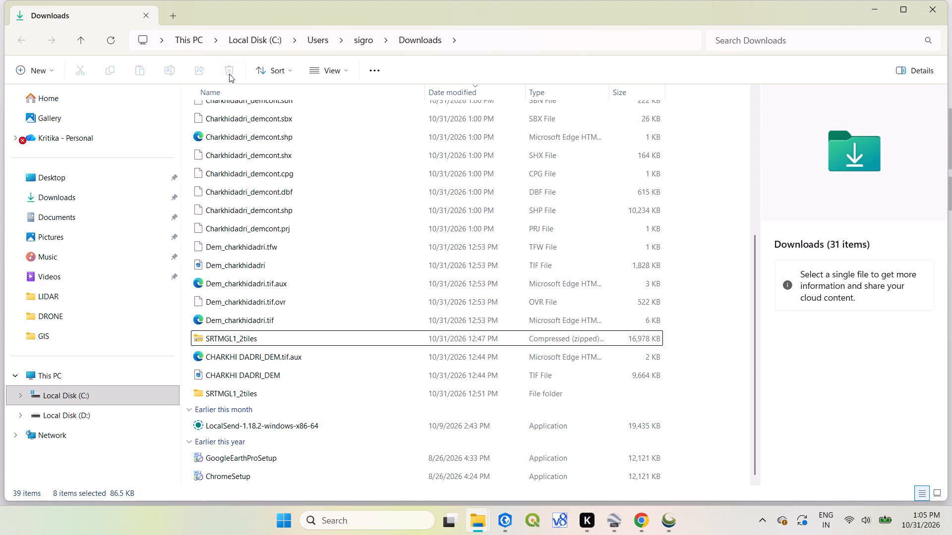
# Delete all Charkhidadri_demcont shapefile components from the Downloads folder.
pyautogui.scroll(4, 251, 224)
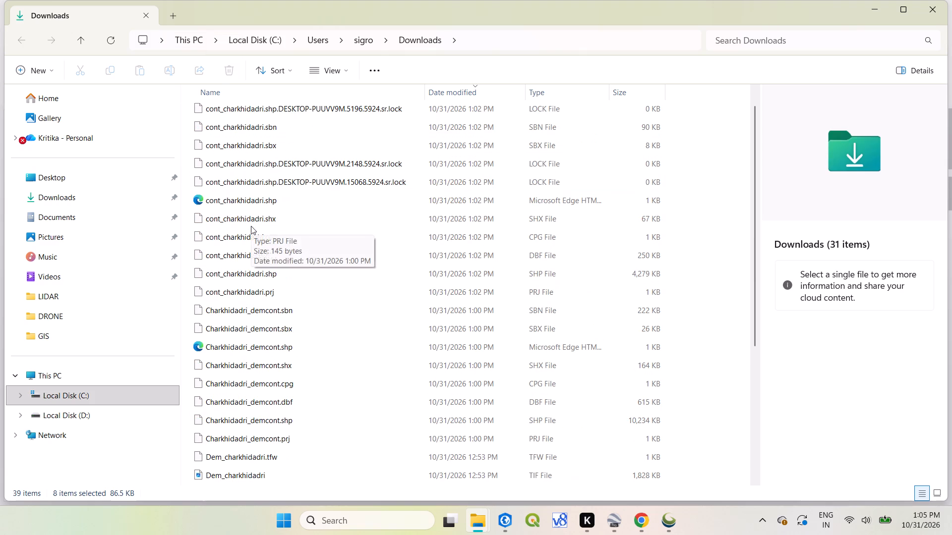
pyautogui.scroll(-1, 250, 234)
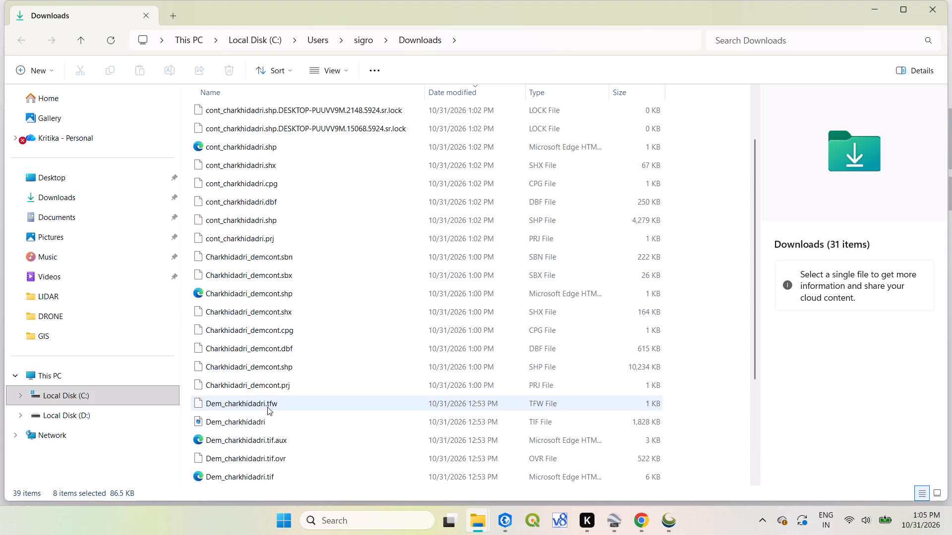
pyautogui.scroll(-1, 266, 478)
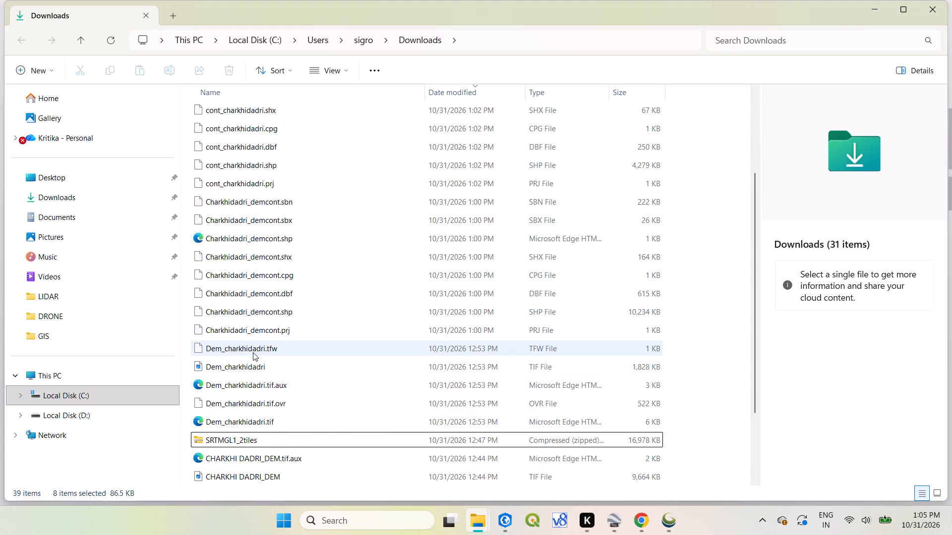
pyautogui.click(261, 325)
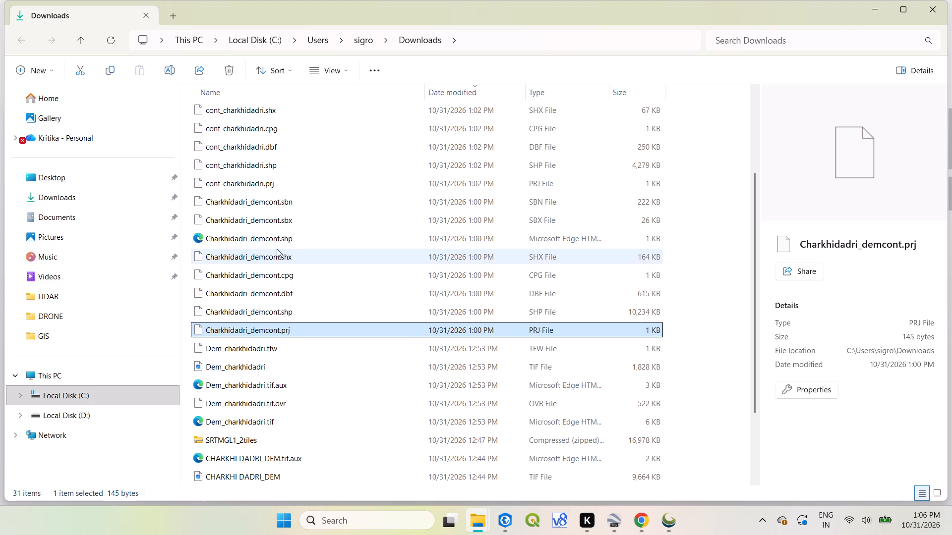
pyautogui.keyDown('shift'); pyautogui.click(277, 202); pyautogui.keyUp('shift')
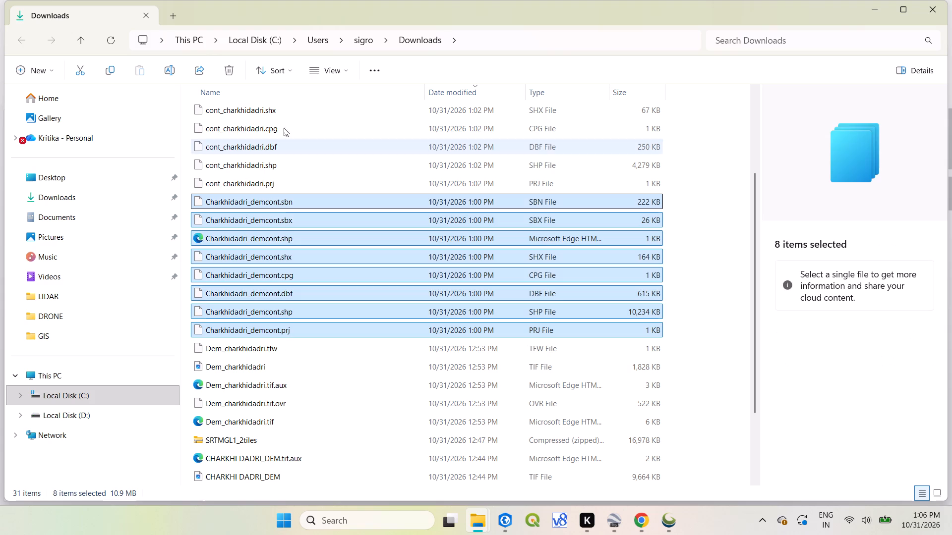
pyautogui.click(234, 77)
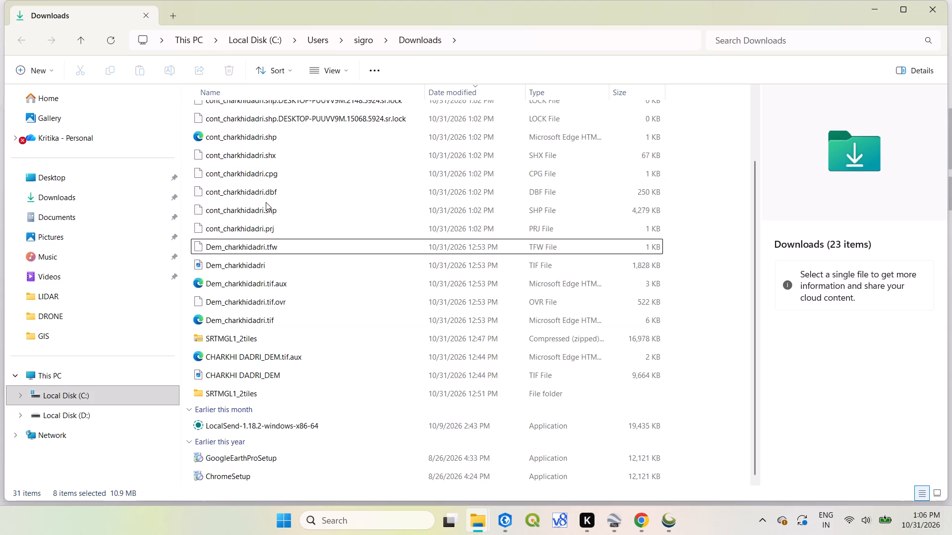
# Browse the LIDAR folder on drive D and delete the file "94000_475000 - Copy.laz" from its LiDAR data subfolder.
pyautogui.scroll(1, 268, 209)
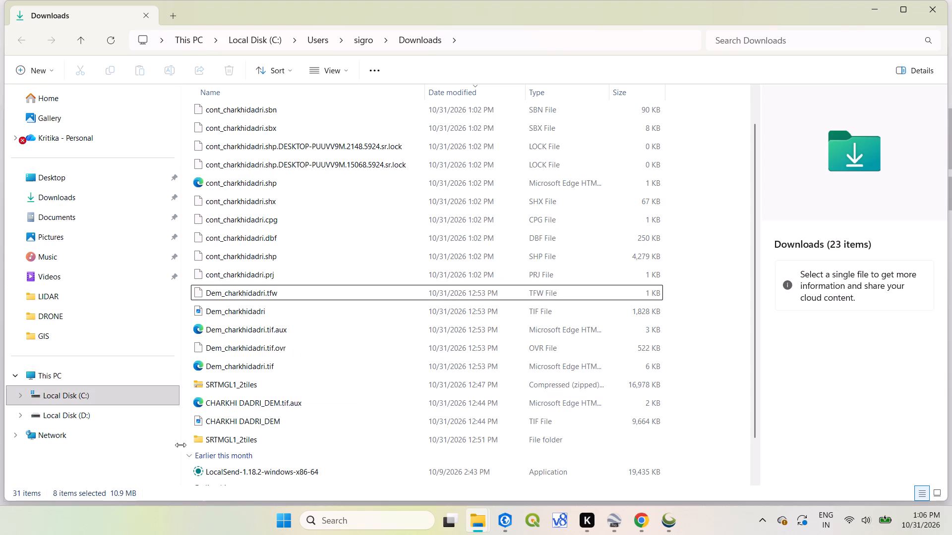
pyautogui.click(158, 469)
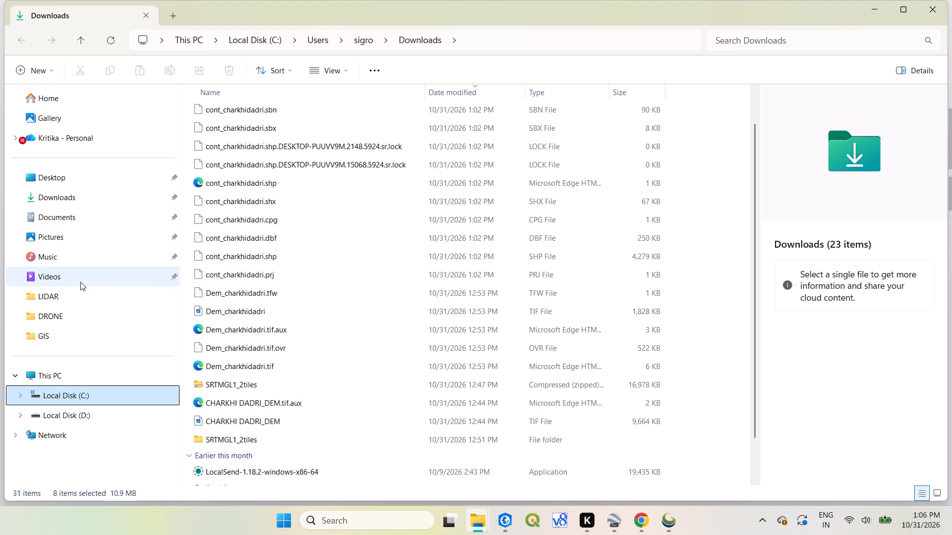
pyautogui.click(87, 414)
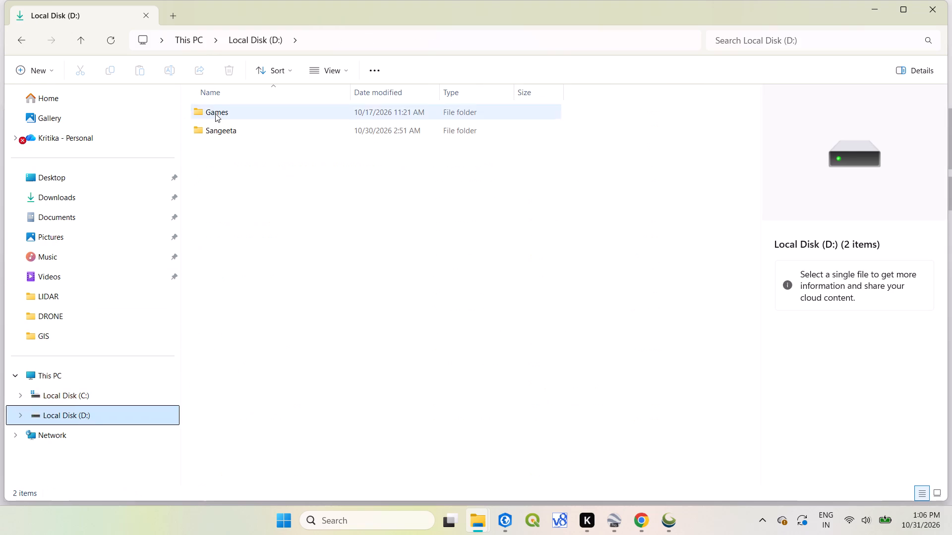
pyautogui.doubleClick(219, 132)
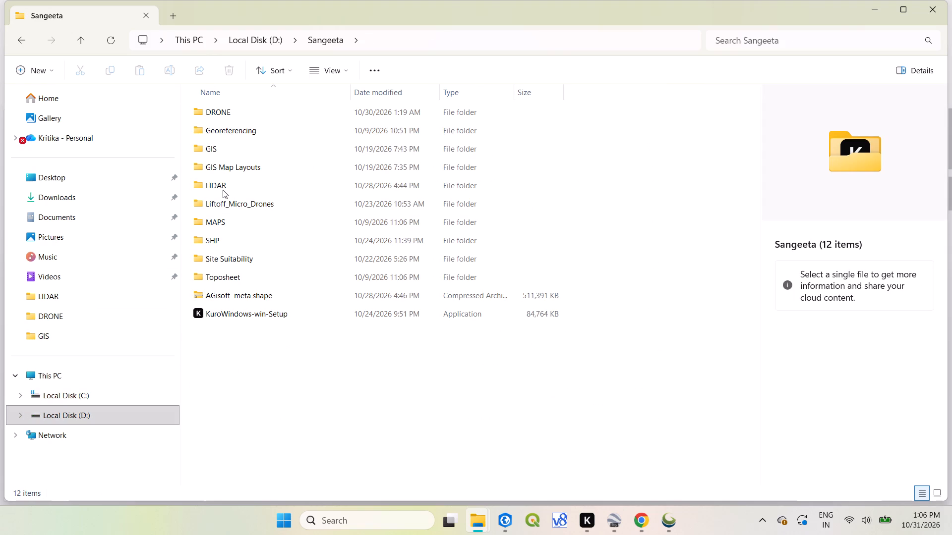
pyautogui.doubleClick(223, 190)
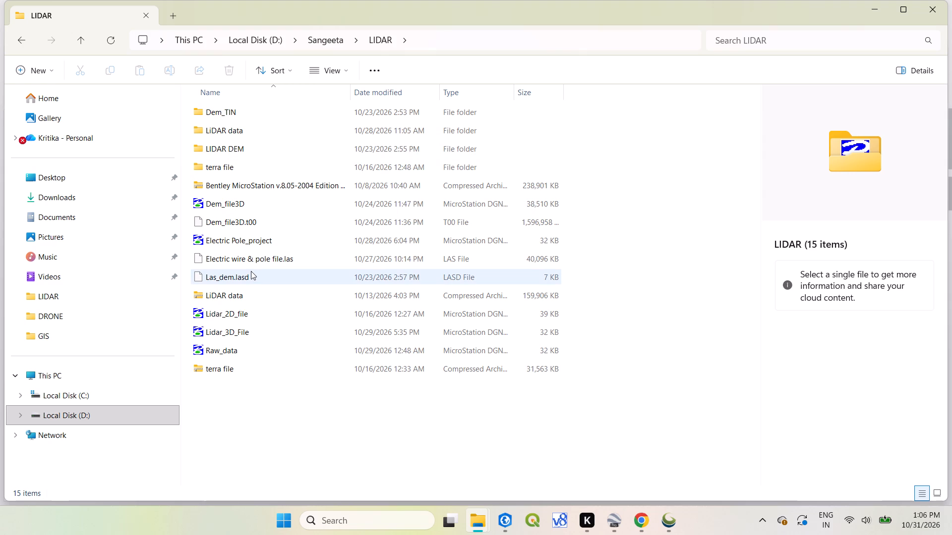
pyautogui.click(241, 167)
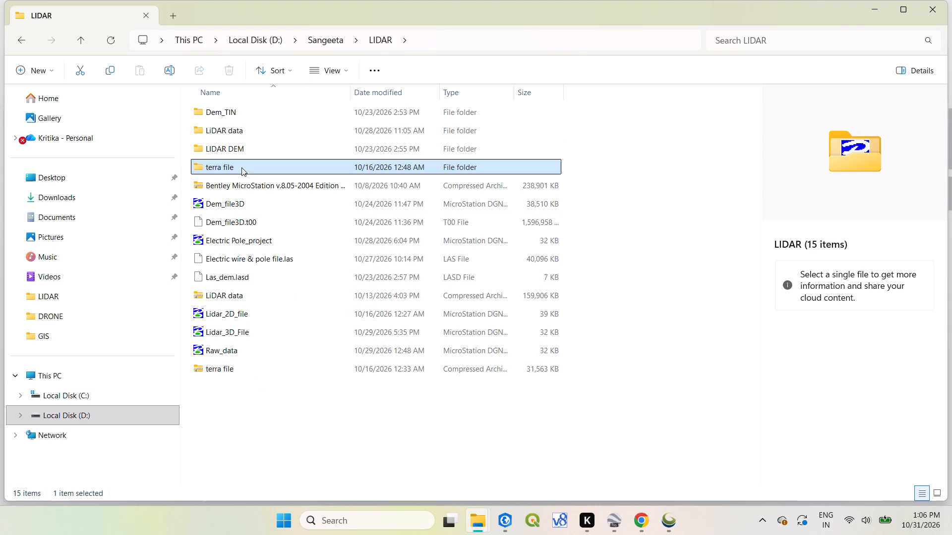
pyautogui.doubleClick(247, 113)
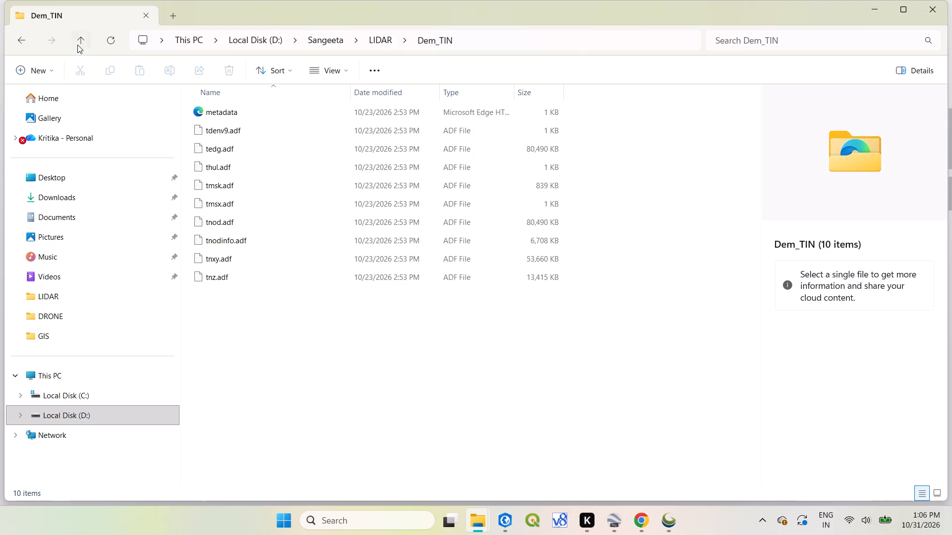
pyautogui.click(77, 45)
pyautogui.doubleClick(221, 138)
pyautogui.doubleClick(227, 128)
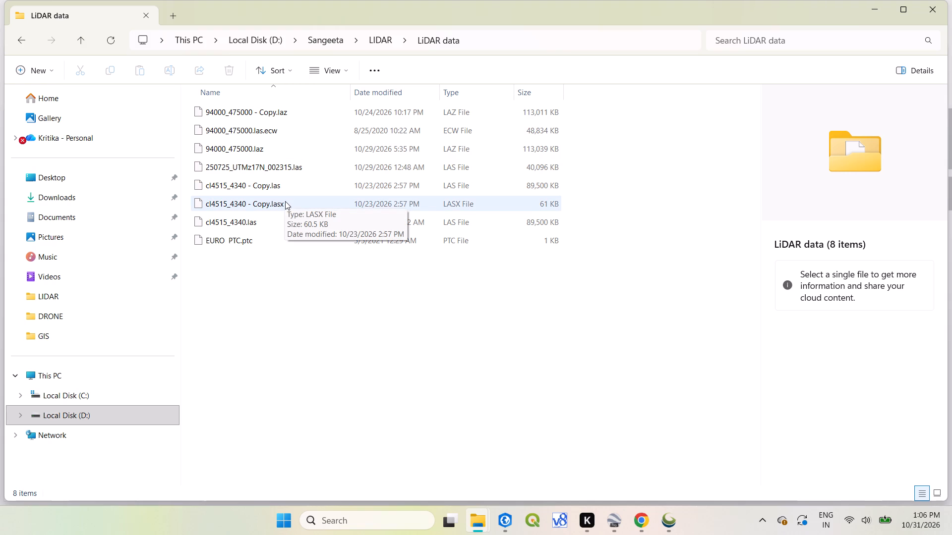
pyautogui.click(280, 112)
pyautogui.click(230, 69)
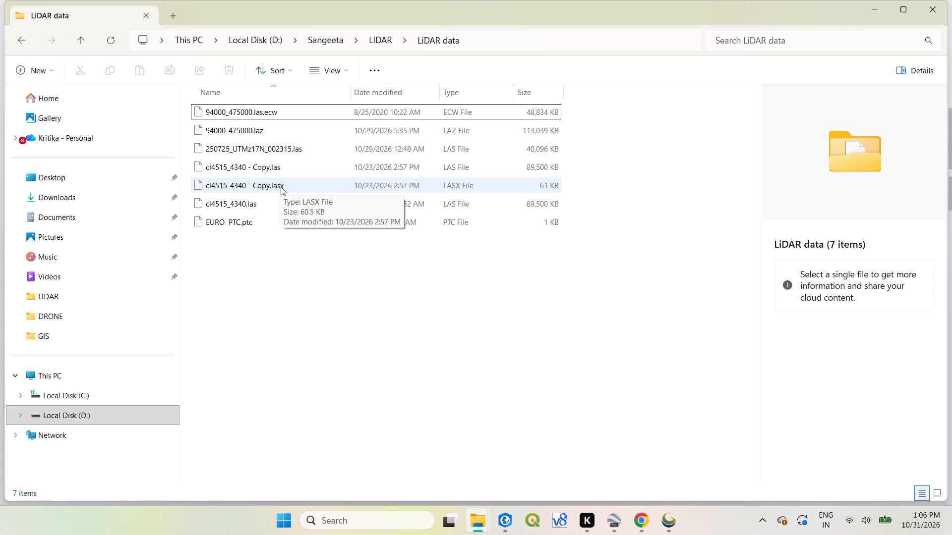
# Delete the file "cl4515_4340 - Copy.lasx" from the LiDAR data folder.
pyautogui.click(281, 187)
pyautogui.click(229, 74)
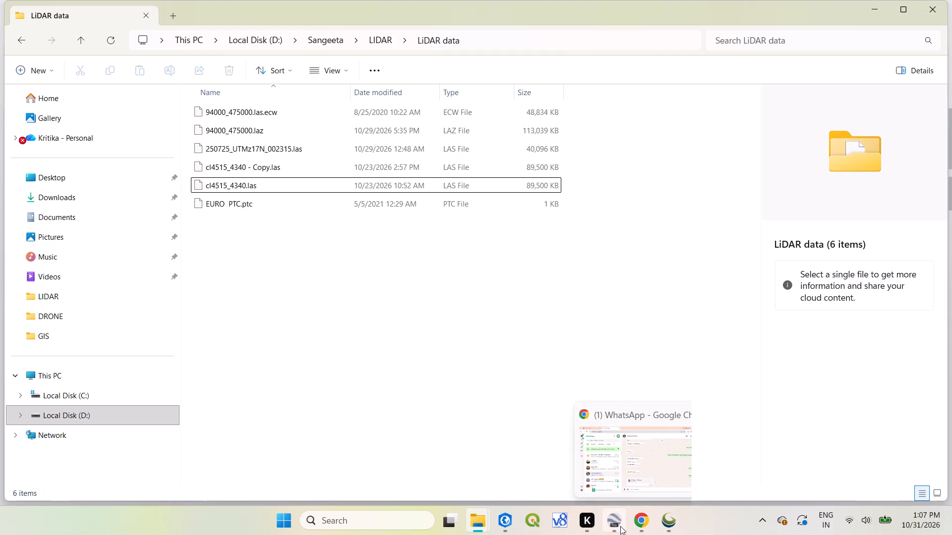
# Open the LIDAR DEM project folder and look through the files inside the LIDAR DEM.gdb geodatabase.
pyautogui.click(509, 520)
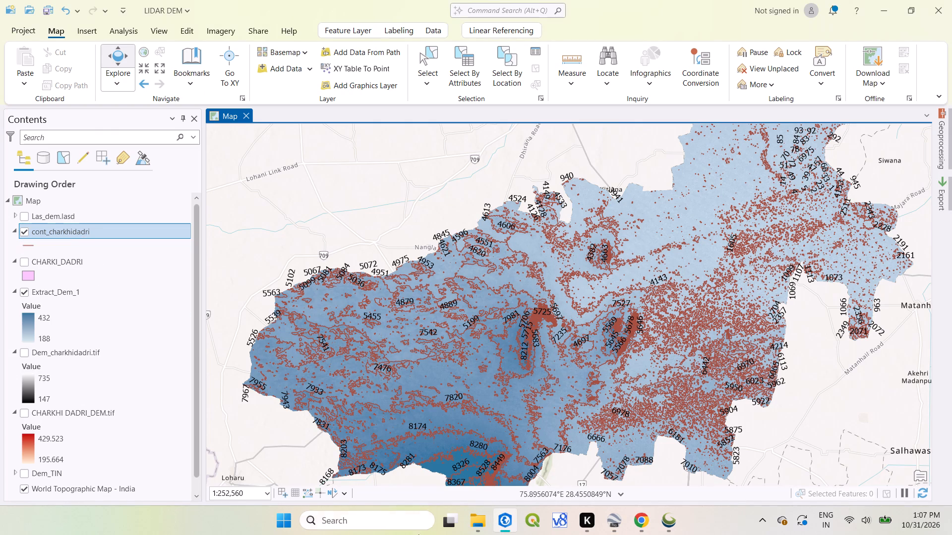
pyautogui.click(477, 524)
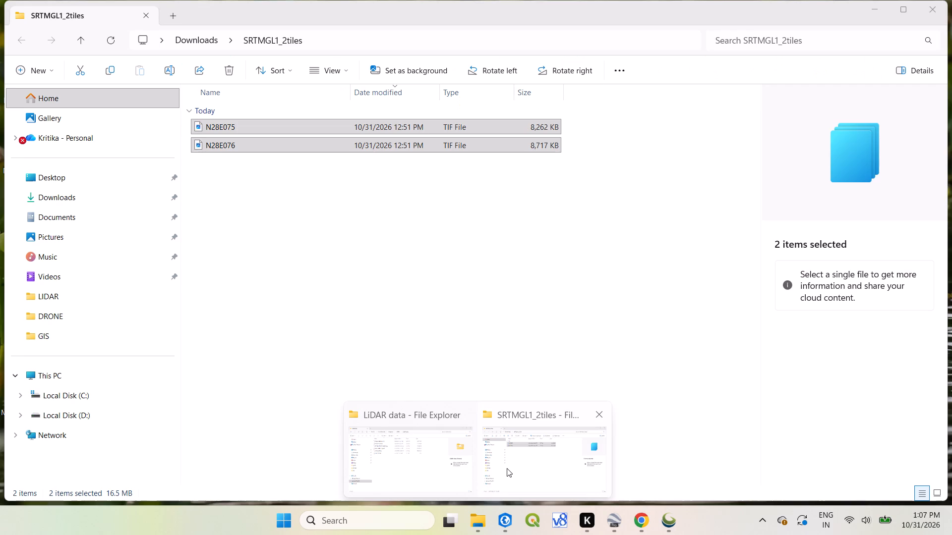
pyautogui.click(457, 463)
pyautogui.click(80, 46)
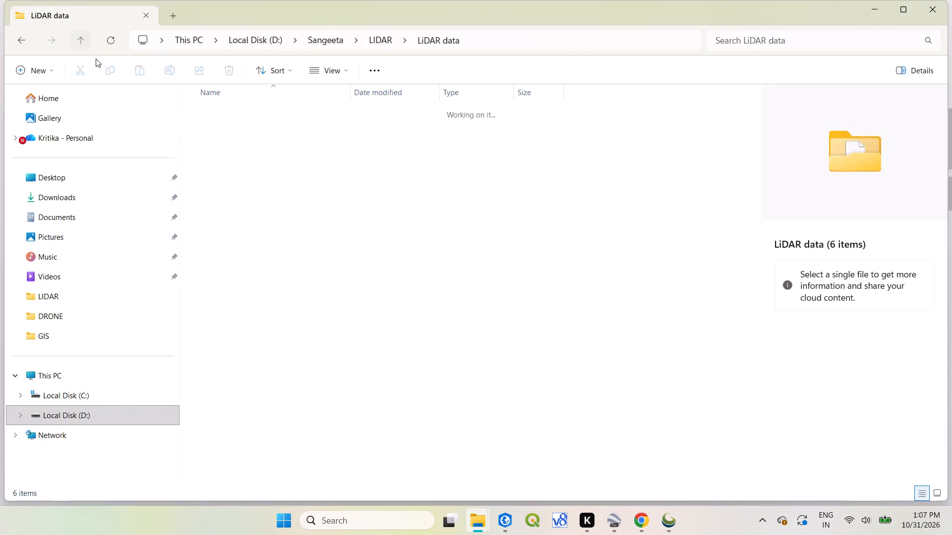
pyautogui.doubleClick(252, 154)
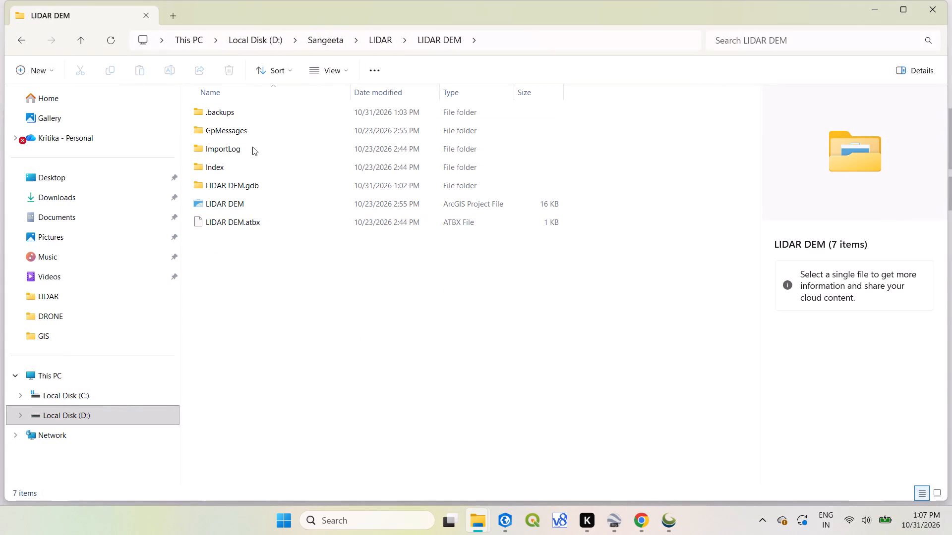
pyautogui.doubleClick(256, 182)
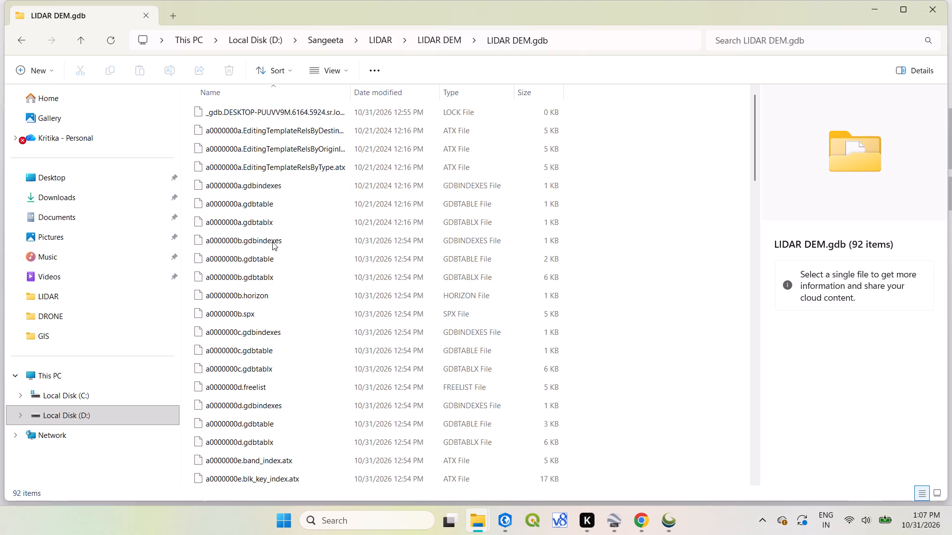
pyautogui.scroll(-9, 272, 256)
pyautogui.scroll(-20, 269, 269)
pyautogui.scroll(-1, 269, 269)
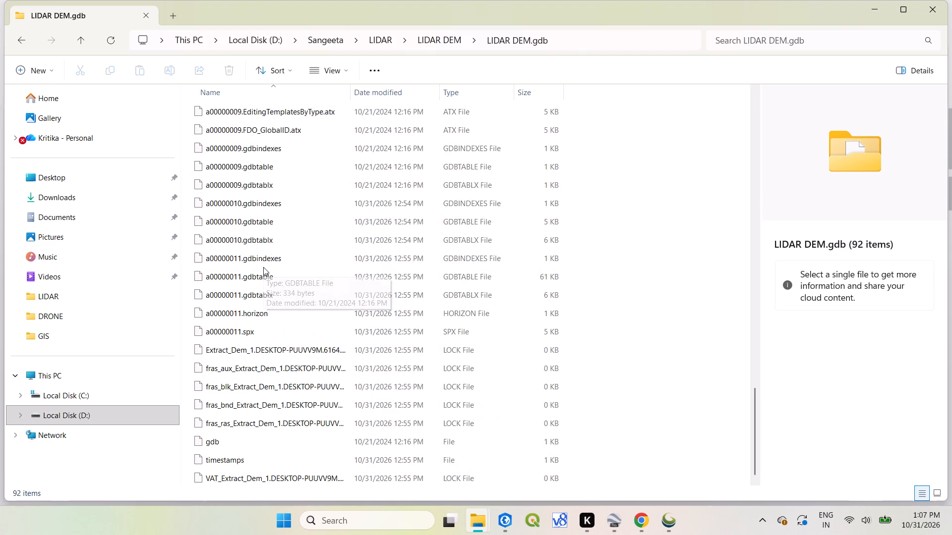
pyautogui.scroll(-1, 283, 403)
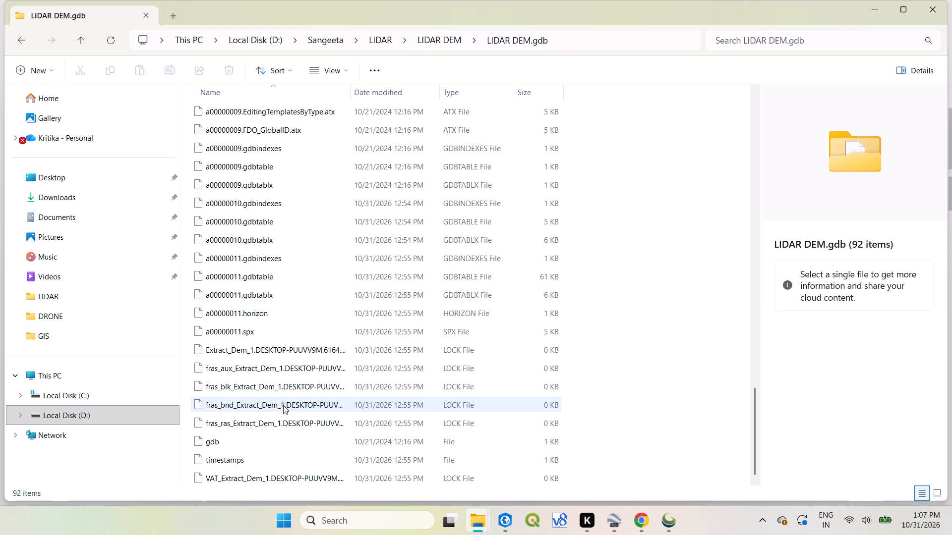
# Look through the terra file, LiDAR data and LIDAR DEM subfolders of the LIDAR folder to check their contents.
pyautogui.scroll(-1, 283, 405)
pyautogui.doubleClick(82, 43)
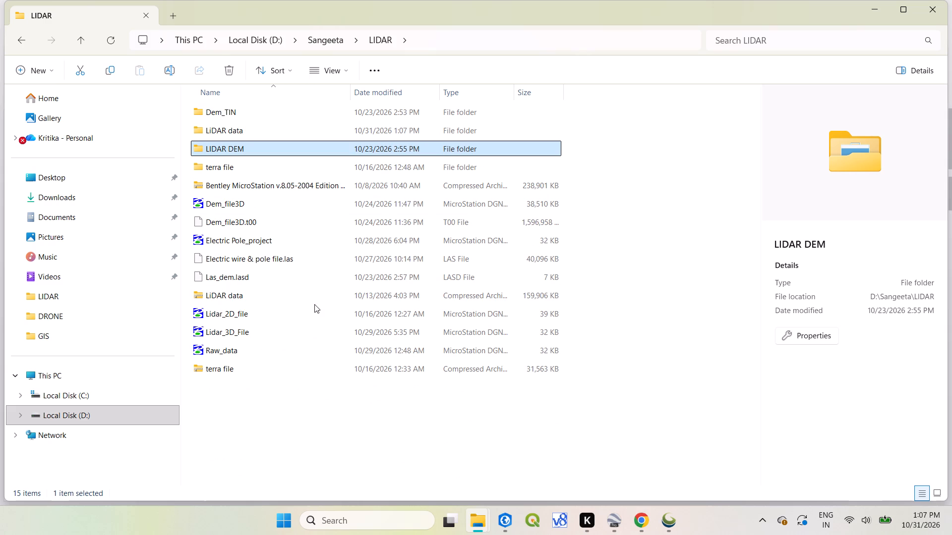
pyautogui.doubleClick(273, 165)
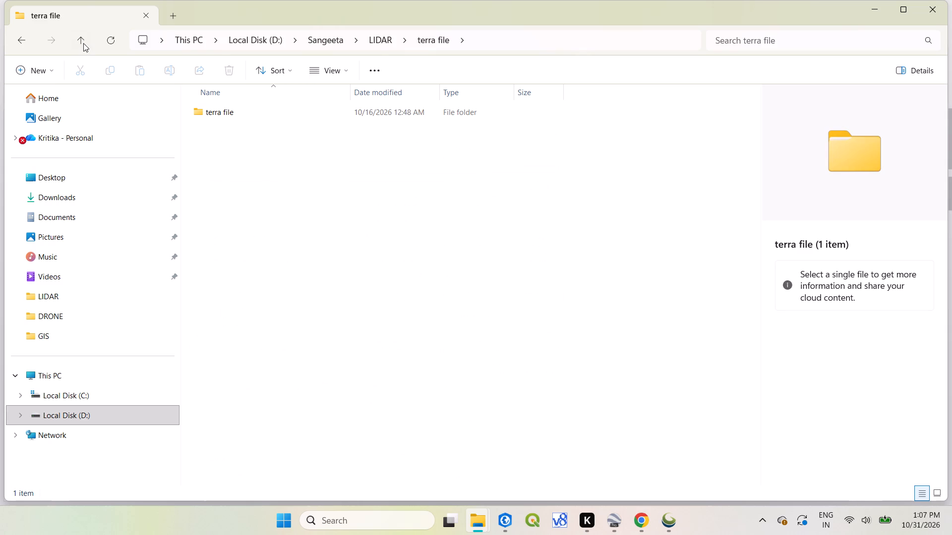
pyautogui.click(83, 39)
pyautogui.doubleClick(244, 169)
pyautogui.click(239, 104)
pyautogui.doubleClick(238, 112)
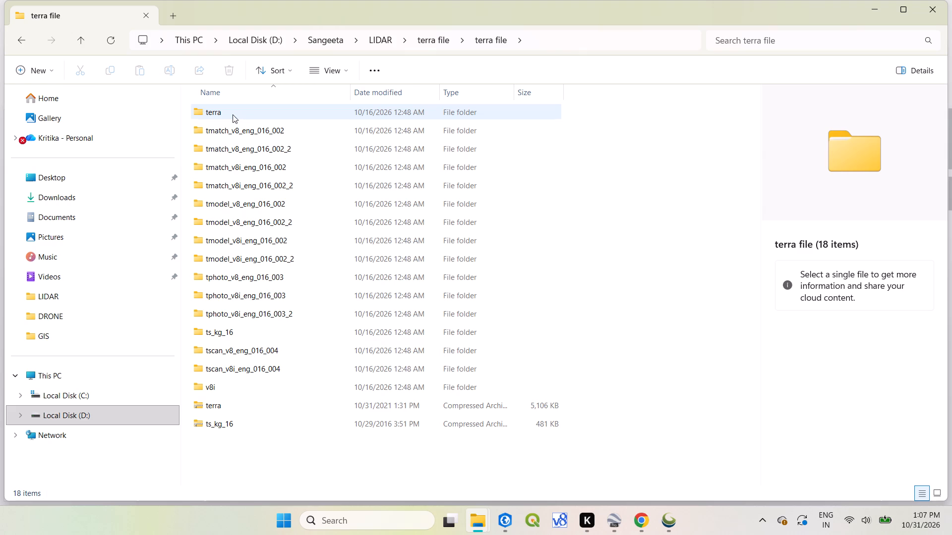
pyautogui.click(81, 39)
pyautogui.click(82, 39)
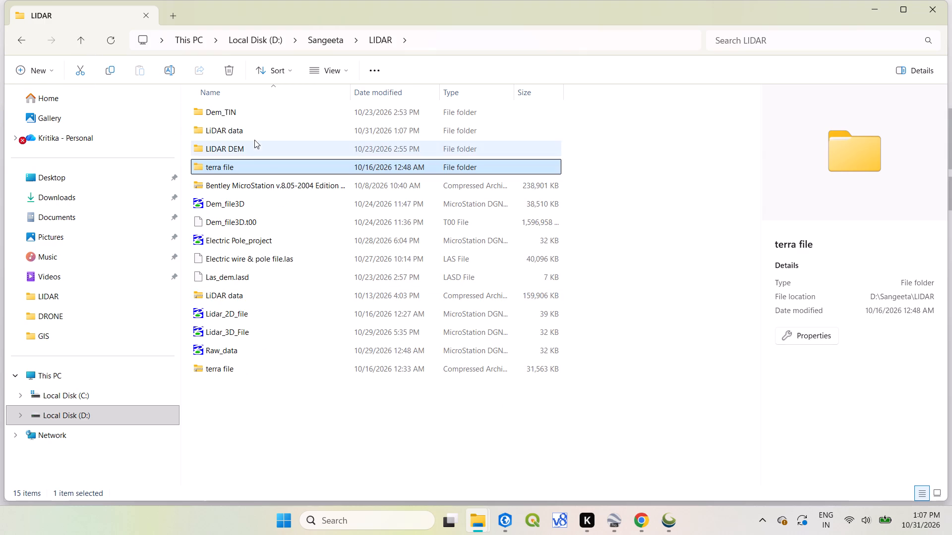
pyautogui.doubleClick(253, 127)
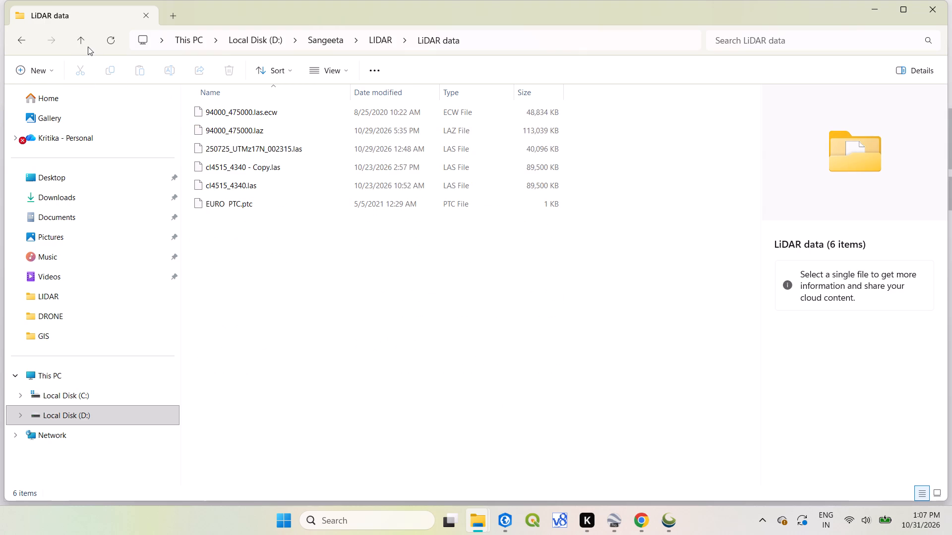
pyautogui.click(88, 47)
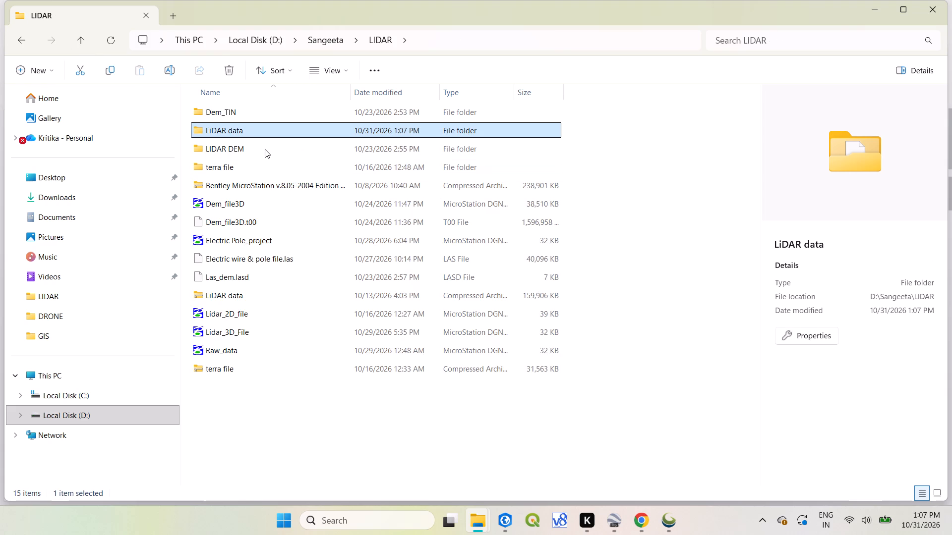
pyautogui.doubleClick(265, 149)
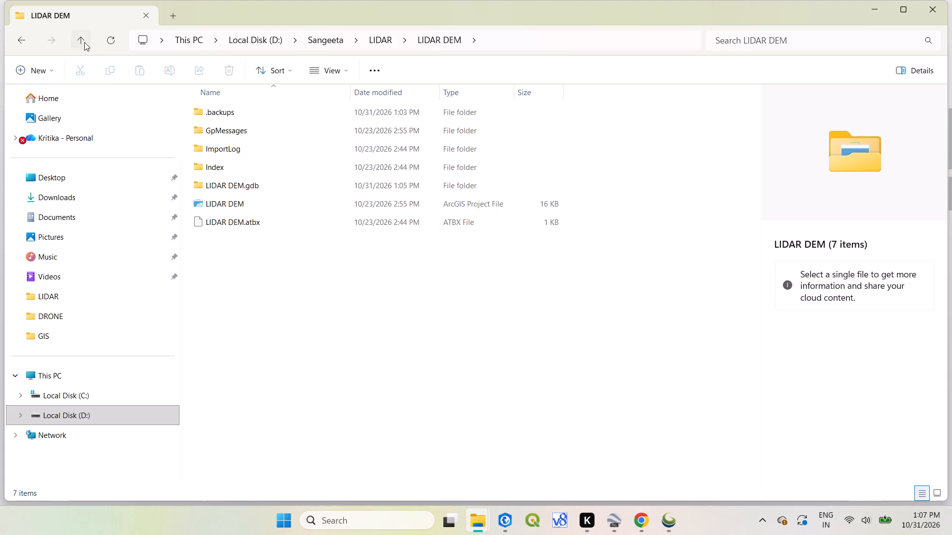
pyautogui.click(84, 41)
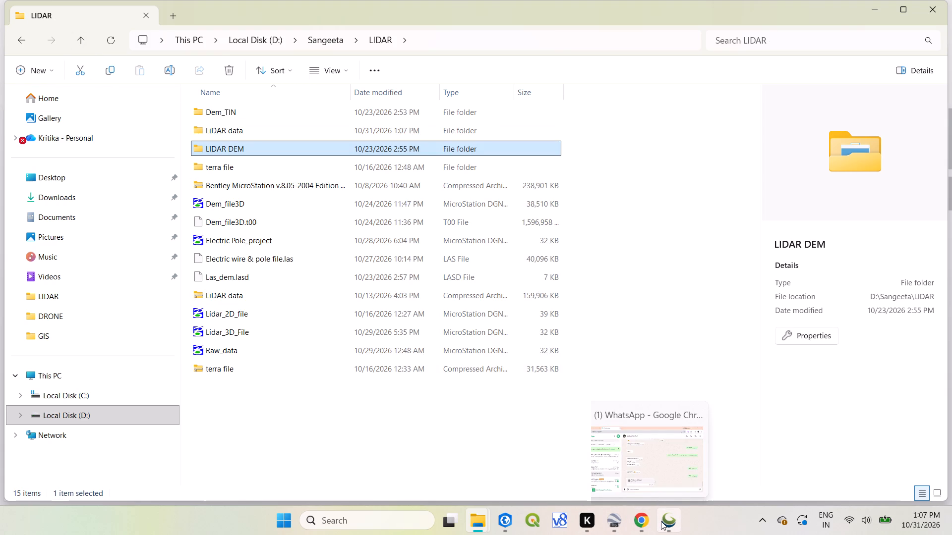
# Switch to ArcGIS Pro and remove the cont_charkhidadri contour layer from the map.
pyautogui.click(503, 514)
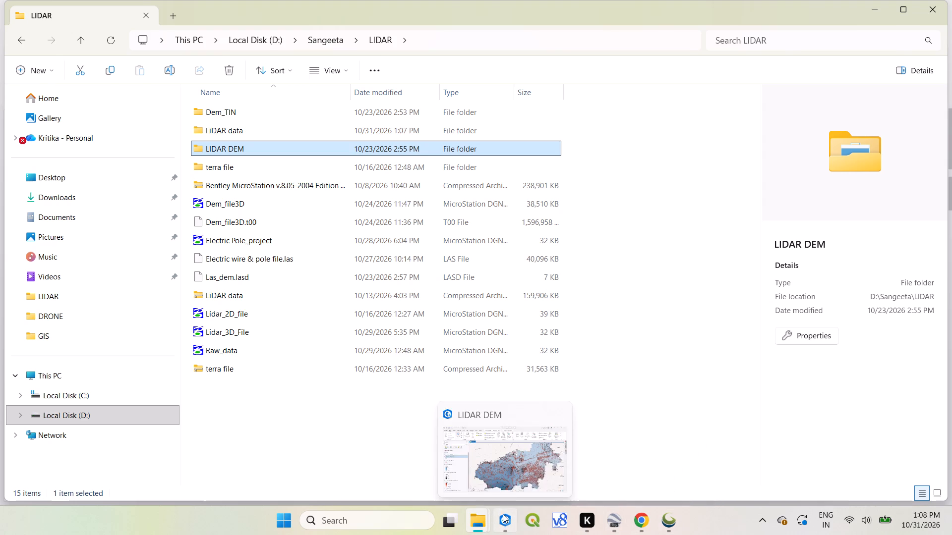
pyautogui.rightClick(109, 229)
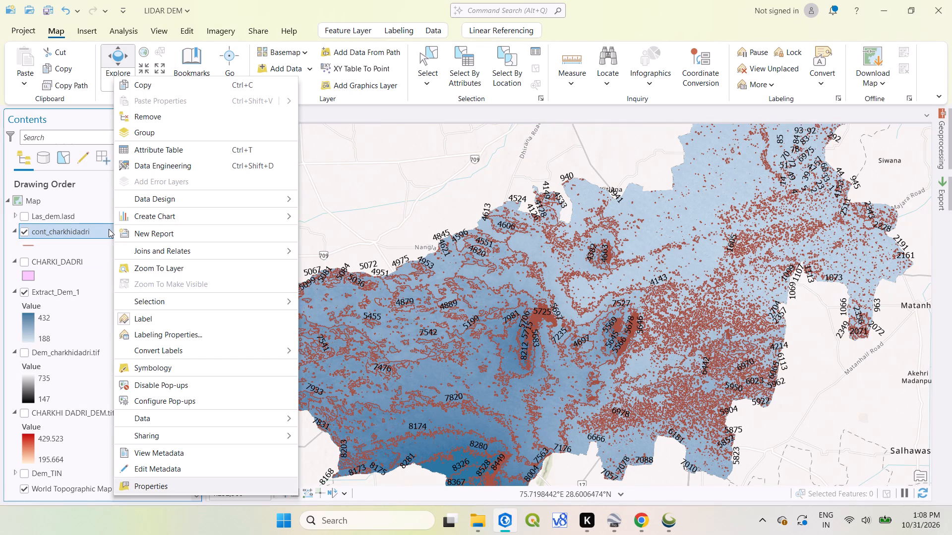
pyautogui.click(158, 119)
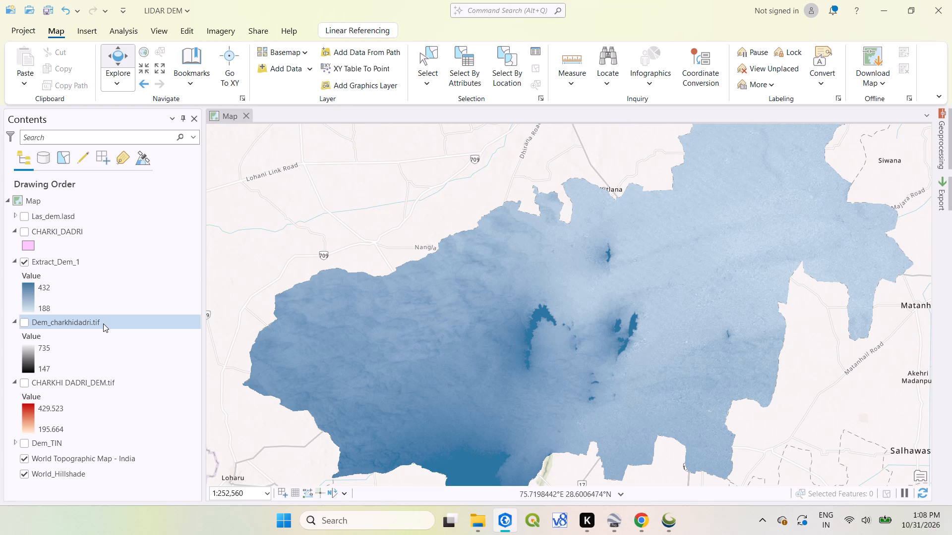
# Compare CHARKHI DADRI_DEM.tif, Dem_charkhidadri.tif, the CHARKI_DADRI boundary and Extract_Dem_1 by toggling their visibility, leaving only Extract_Dem_1 shown above the basemap.
pyautogui.click(26, 381)
pyautogui.click(24, 261)
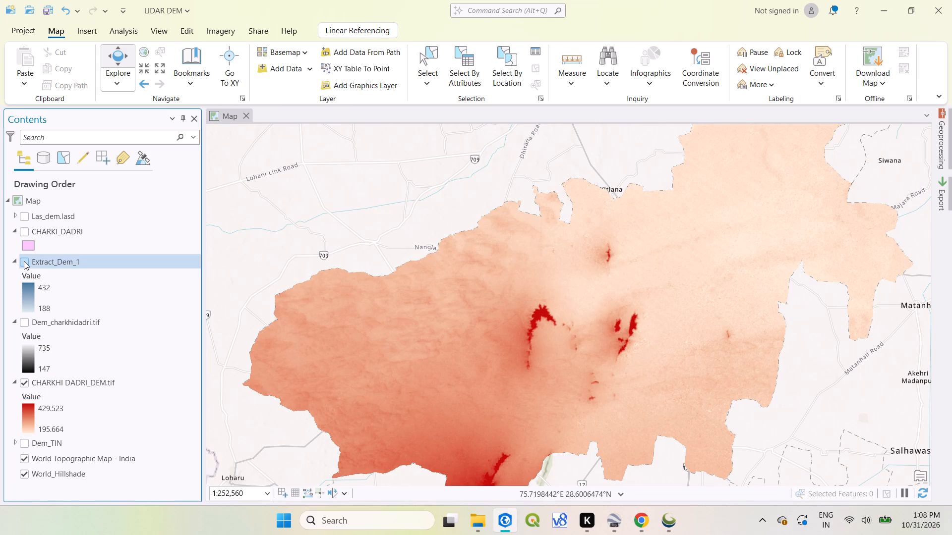
pyautogui.click(24, 321)
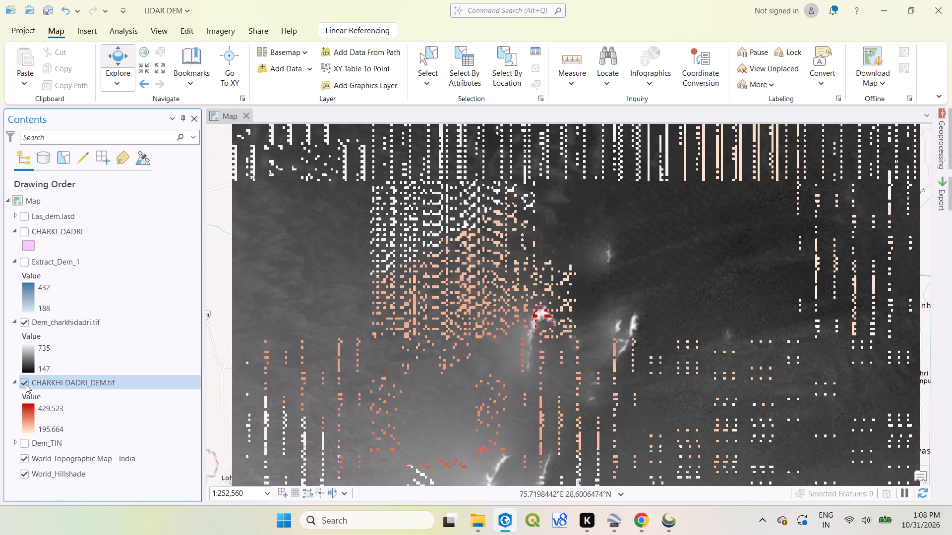
pyautogui.click(25, 383)
pyautogui.scroll(-5, 432, 320)
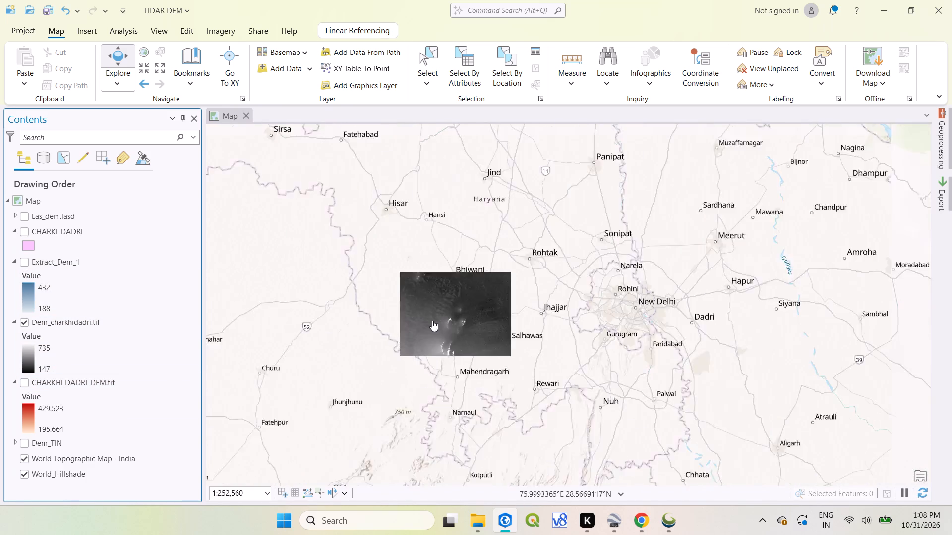
pyautogui.scroll(1, 431, 321)
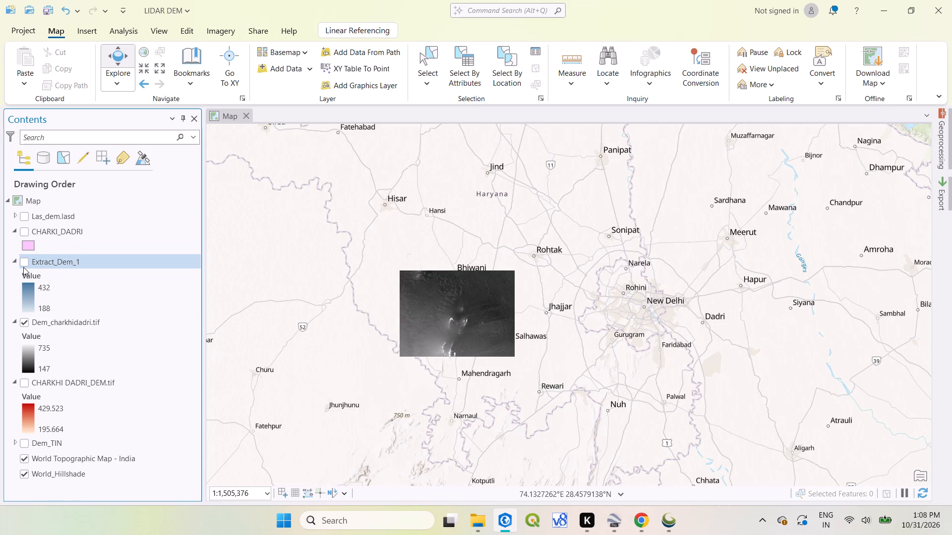
pyautogui.click(23, 232)
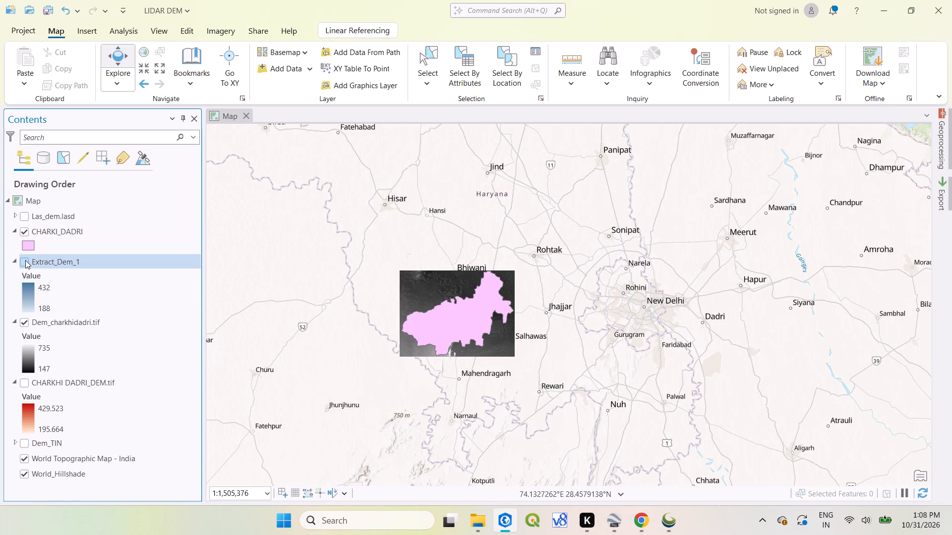
pyautogui.click(22, 229)
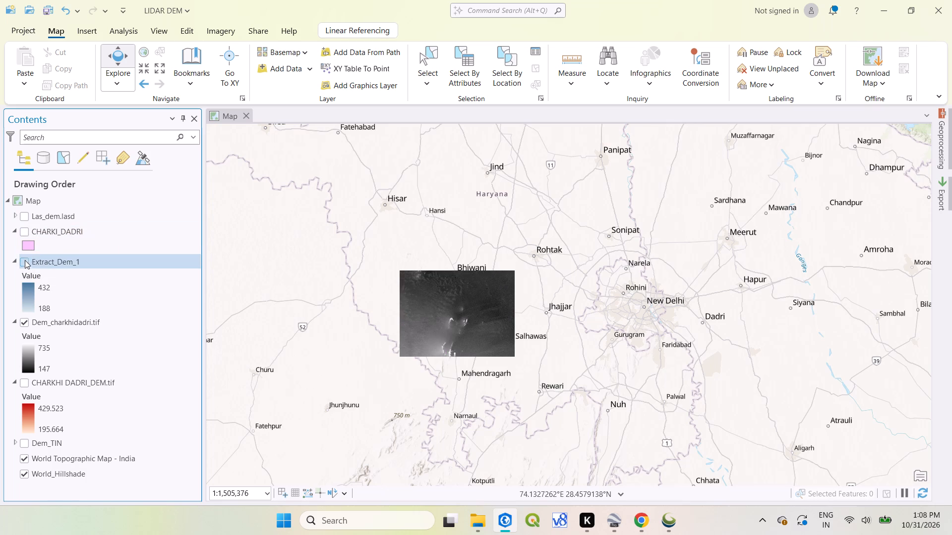
pyautogui.click(26, 262)
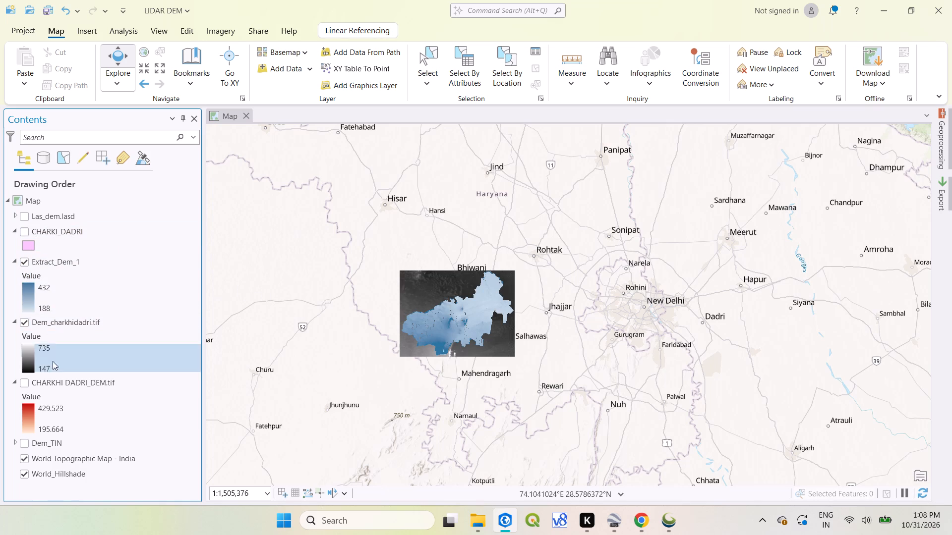
pyautogui.click(25, 322)
pyautogui.scroll(3, 457, 350)
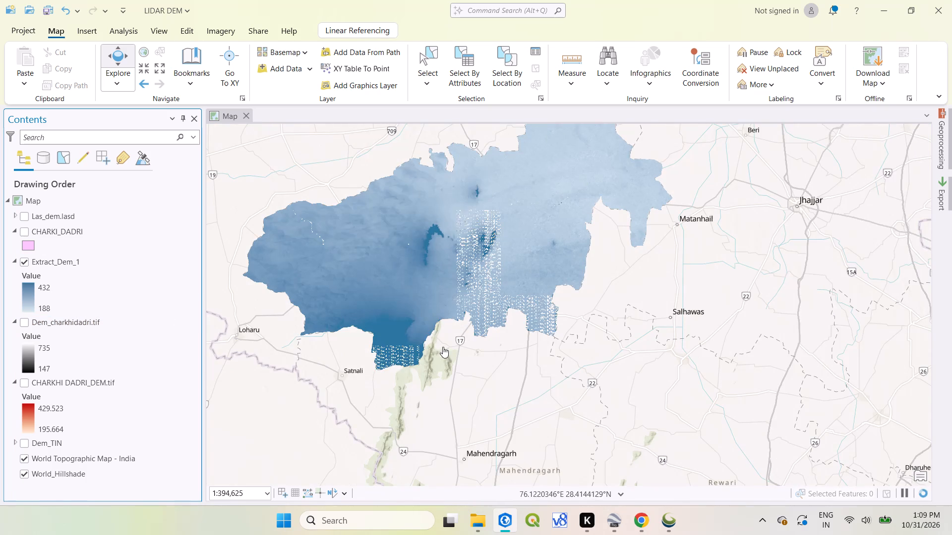
pyautogui.moveTo(442, 346); pyautogui.dragTo(541, 371, button='middle')
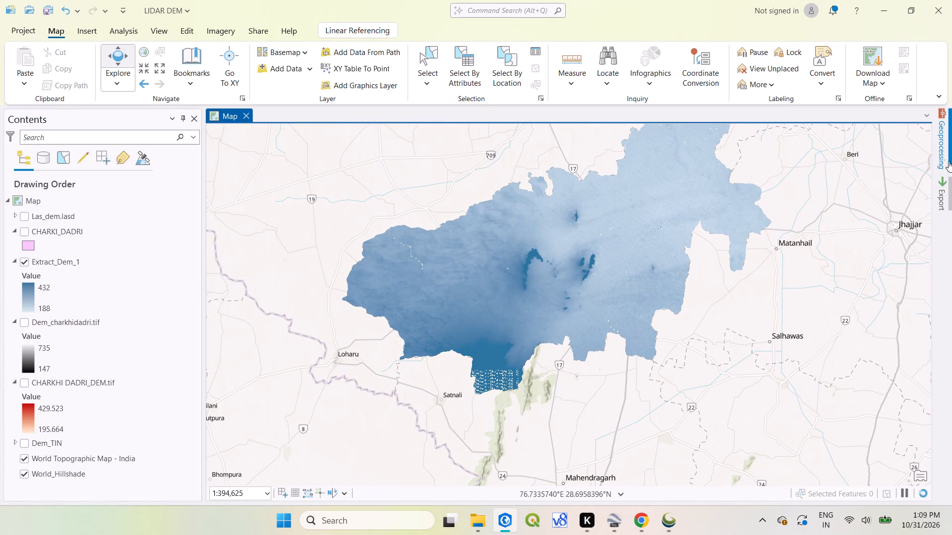
# Start a fresh Contour geoprocessing run with Extract_Dem_1 as the input raster.
pyautogui.click(946, 159)
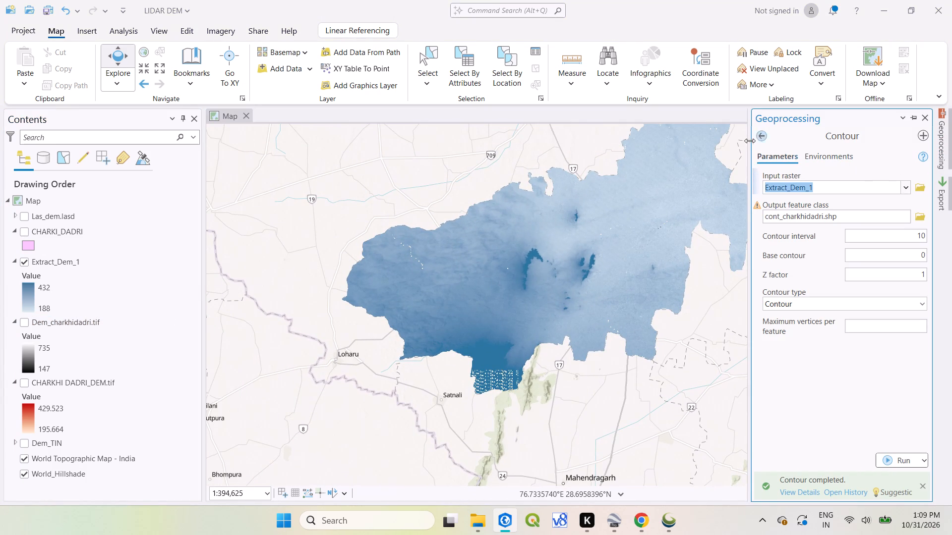
pyautogui.click(760, 135)
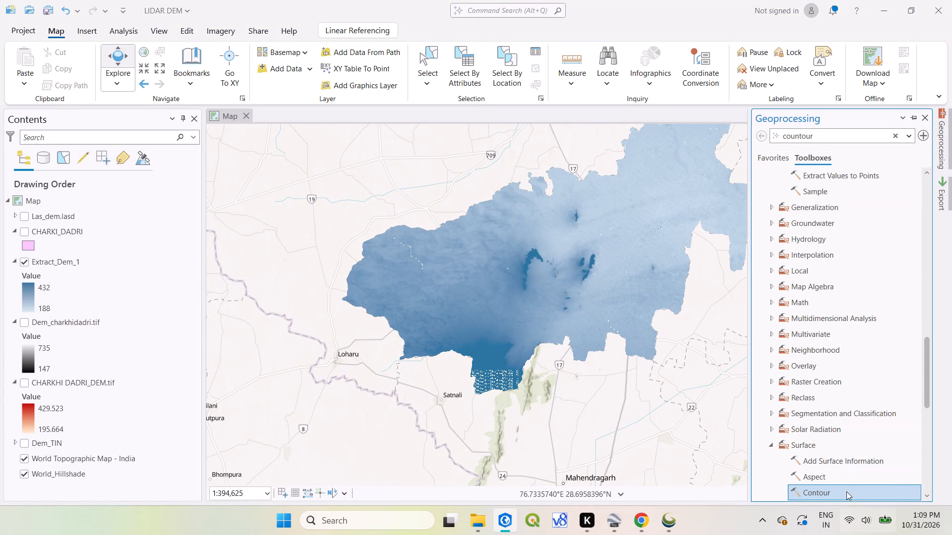
pyautogui.doubleClick(846, 490)
pyautogui.click(907, 181)
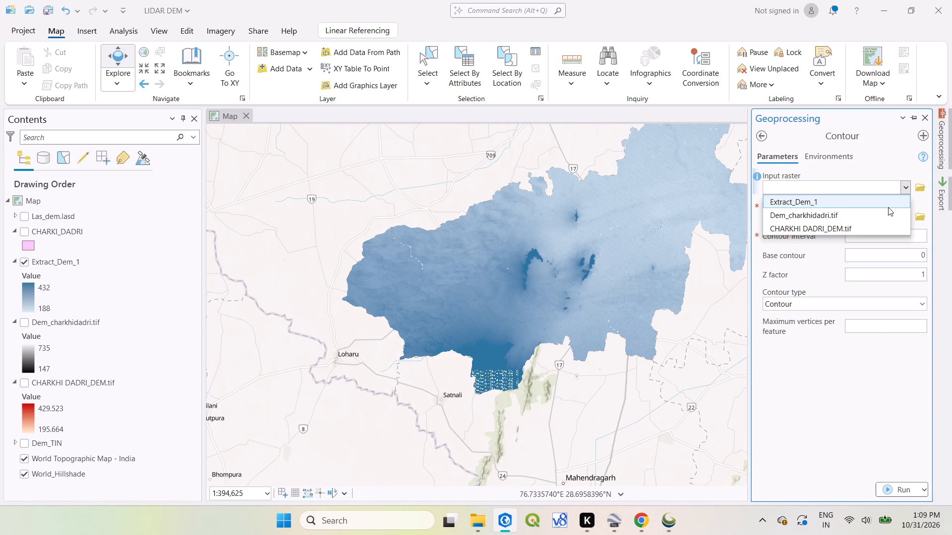
pyautogui.click(887, 203)
# Set the contour output to a feature class named DemcontourCHD in the Downloads folder.
pyautogui.click(917, 218)
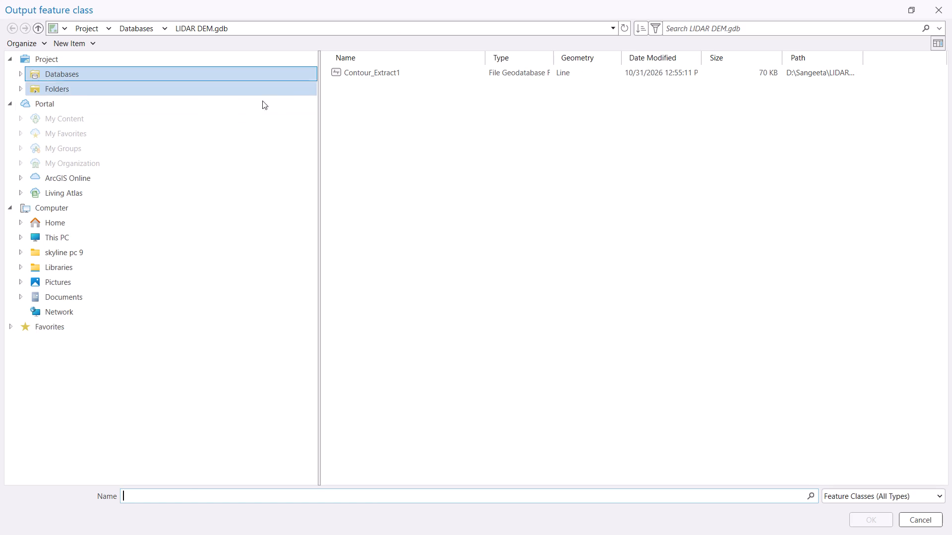
pyautogui.click(65, 224)
pyautogui.doubleClick(339, 103)
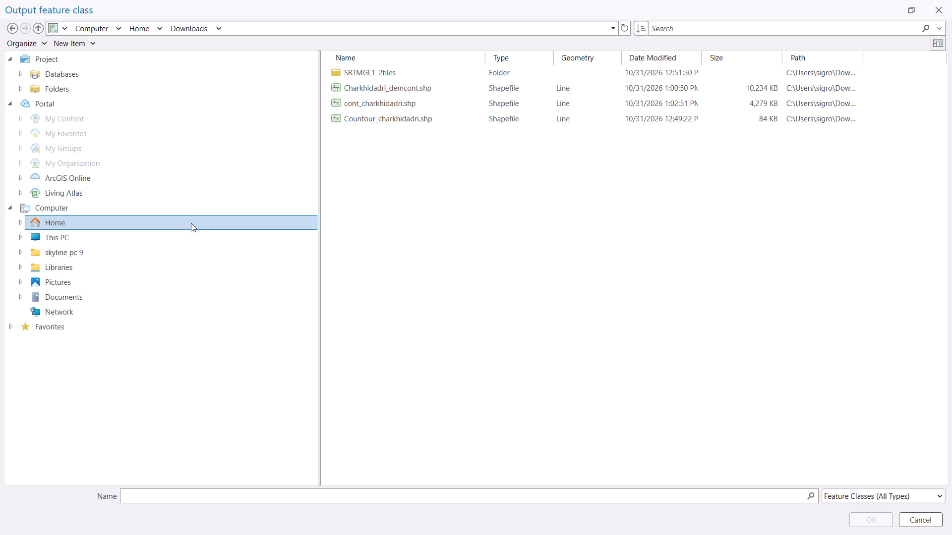
pyautogui.click(152, 488)
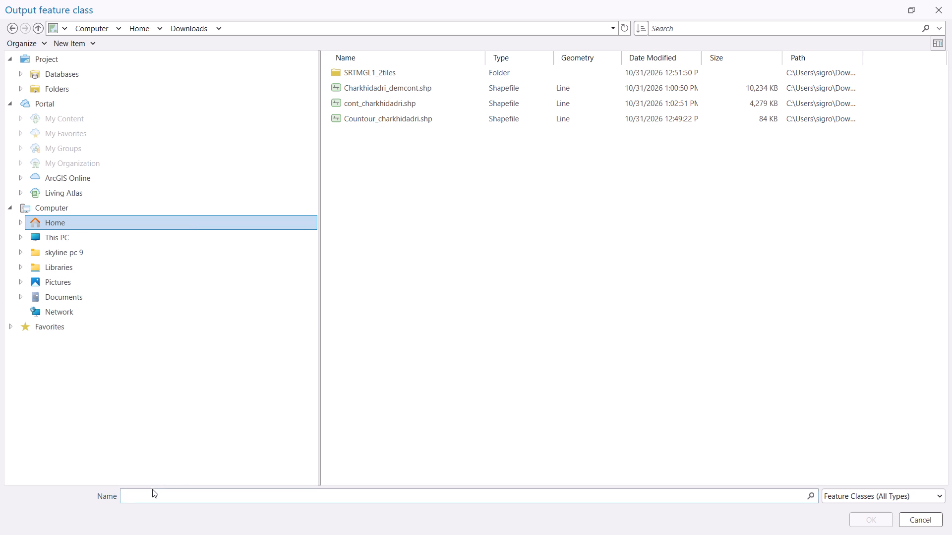
pyautogui.click(152, 494)
pyautogui.write('DE')
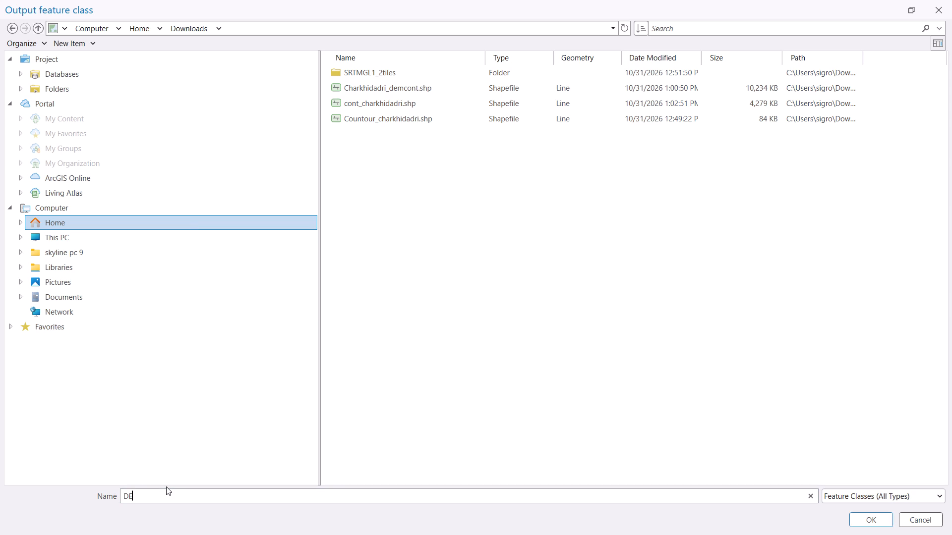
pyautogui.press('m')
pyautogui.press('BackSpace')
pyautogui.press('BackSpace')
pyautogui.write('em')
pyautogui.write('contour')
pyautogui.press('c')
pyautogui.press('BackSpace')
pyautogui.hotkey('shift', 'c')
pyautogui.hotkey('shift', 'h')
pyautogui.hotkey('shift', 'd')
pyautogui.click(884, 521)
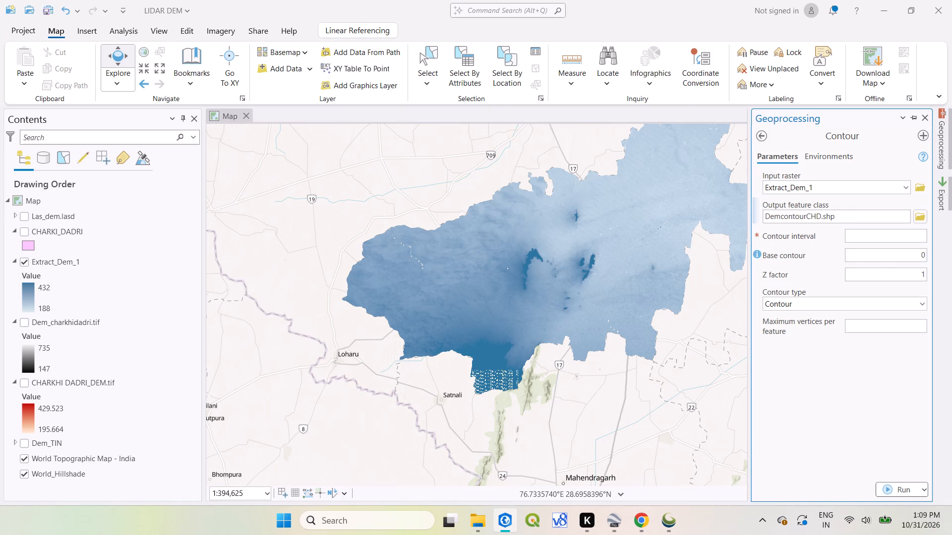
# Run the Contour tool with a contour interval of 10 and the processing extent taken from the CHARKI_DADRI layer.
pyautogui.click(920, 236)
pyautogui.press('1')
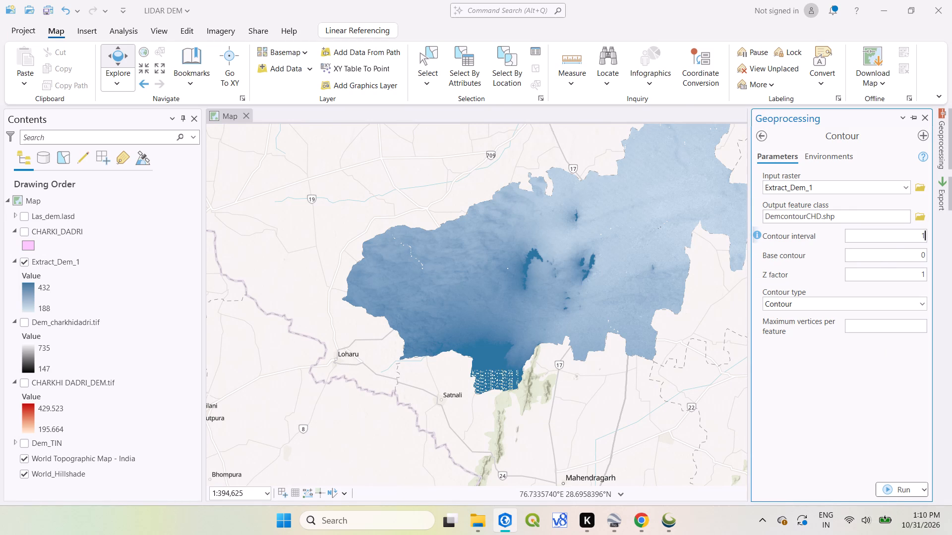
pyautogui.press('0')
pyautogui.click(823, 157)
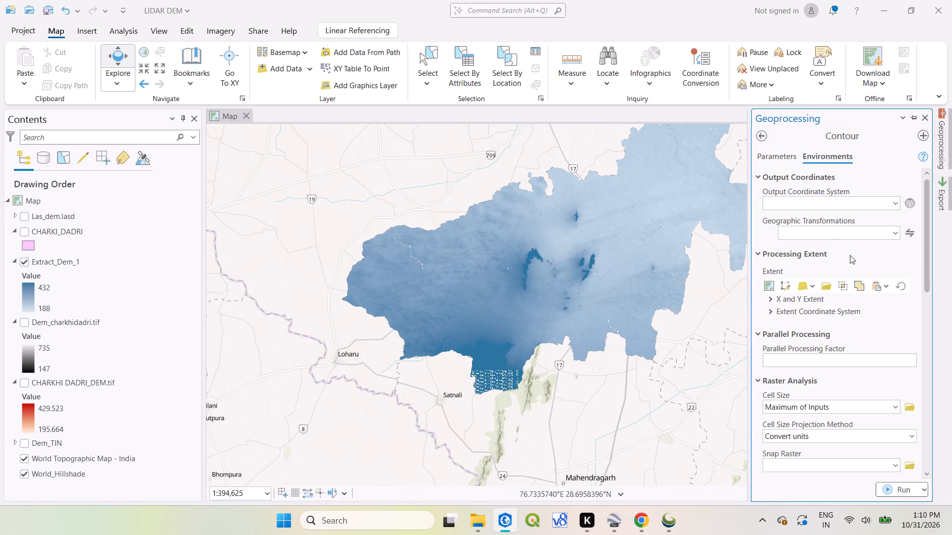
pyautogui.click(813, 284)
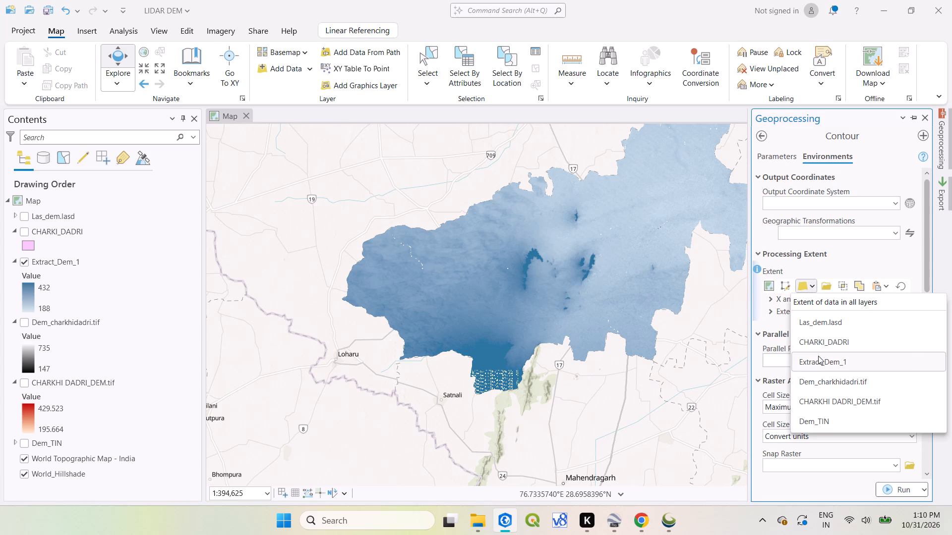
pyautogui.click(823, 344)
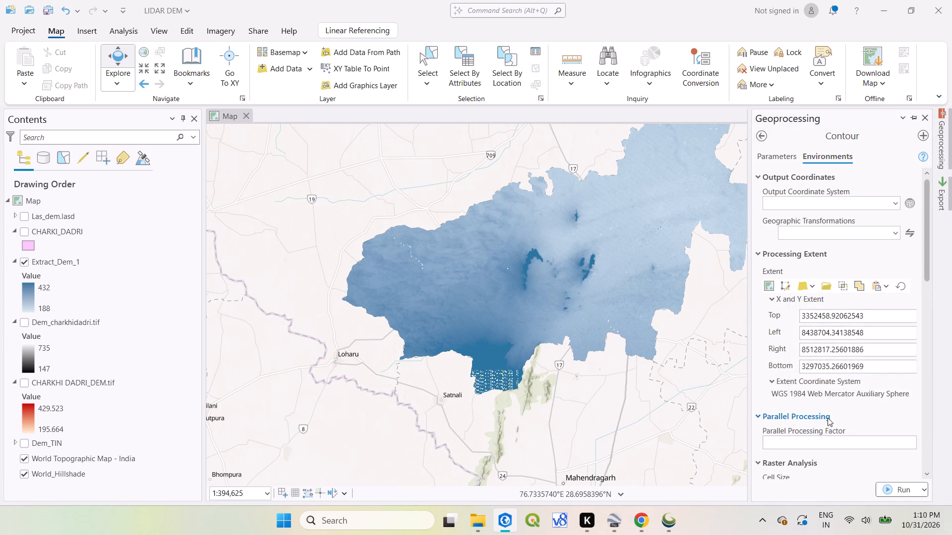
pyautogui.scroll(-5, 828, 426)
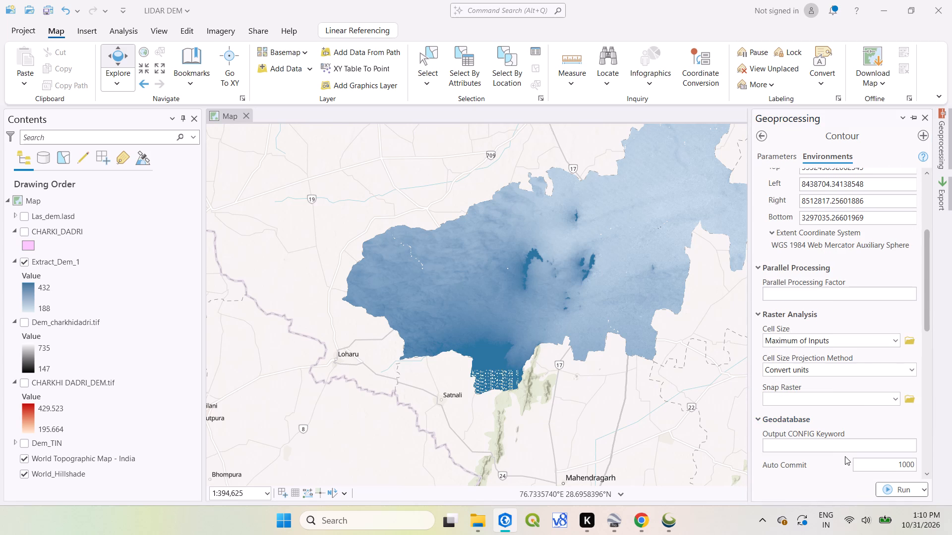
pyautogui.scroll(-2, 841, 425)
pyautogui.scroll(-4, 807, 264)
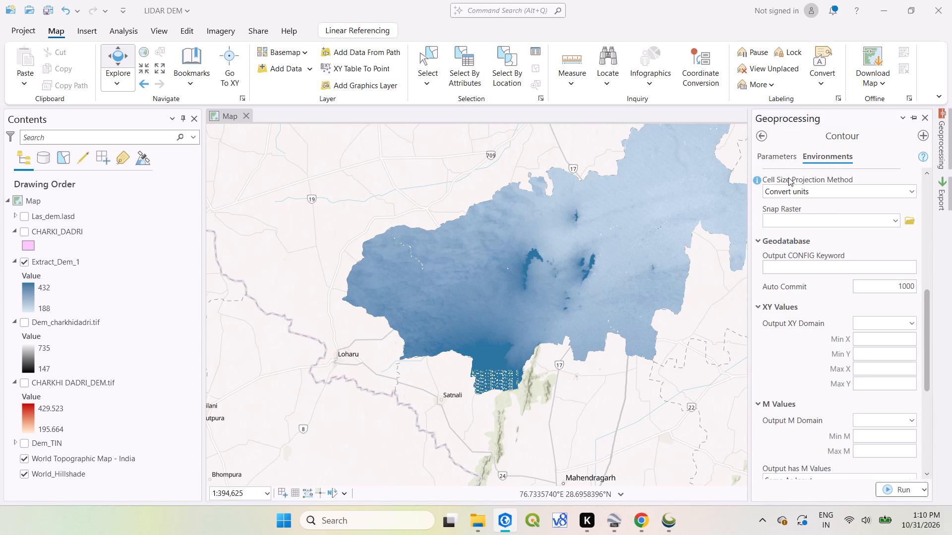
pyautogui.click(783, 158)
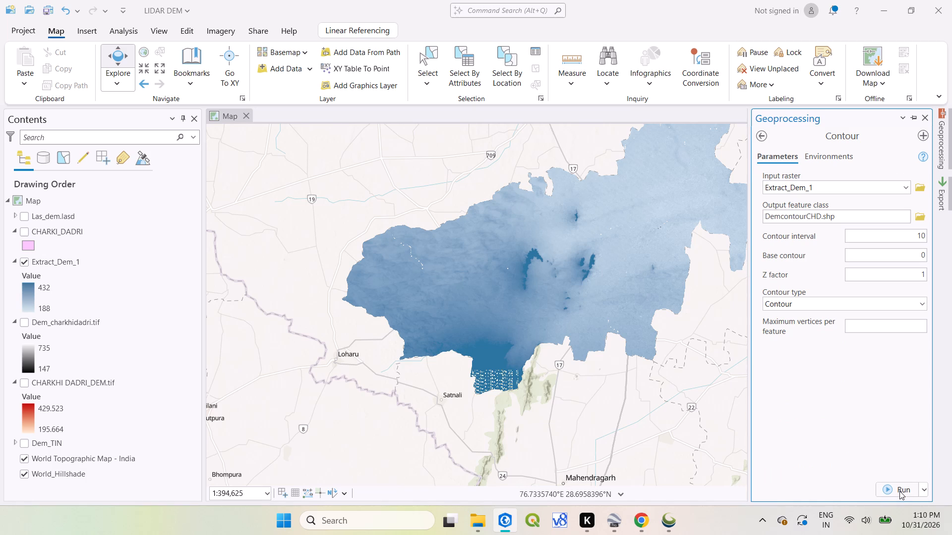
pyautogui.click(899, 491)
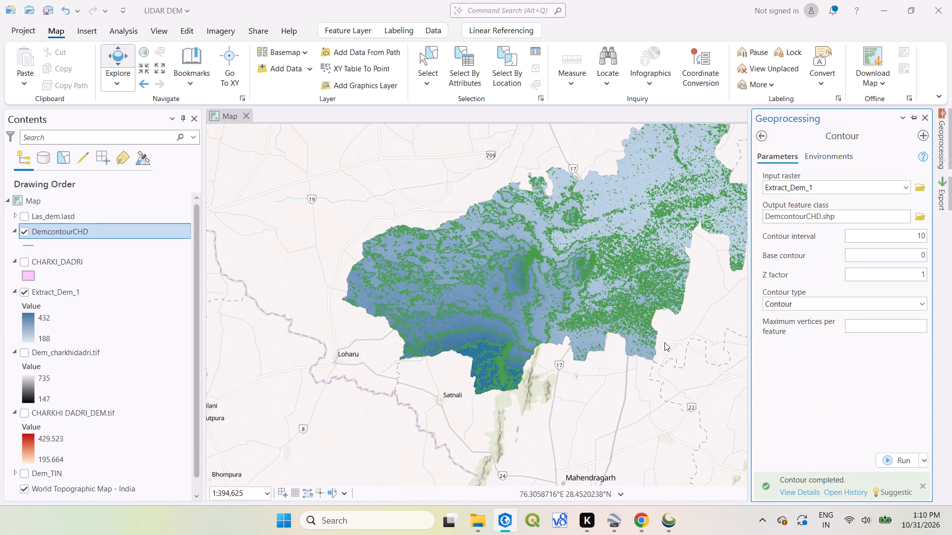
# Turn on labels for the new DemcontourCHD contour layer.
pyautogui.moveTo(664, 342); pyautogui.dragTo(601, 380, button='middle')
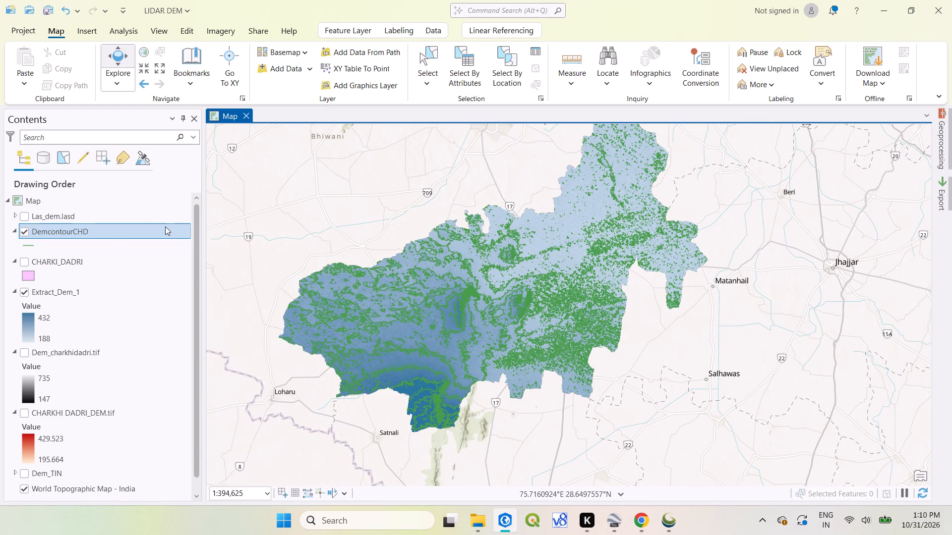
pyautogui.rightClick(57, 232)
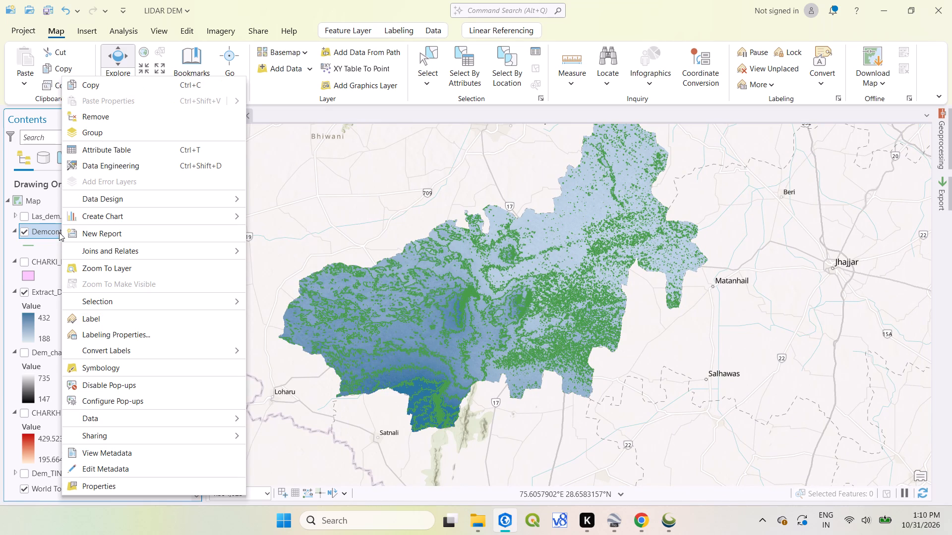
pyautogui.click(98, 319)
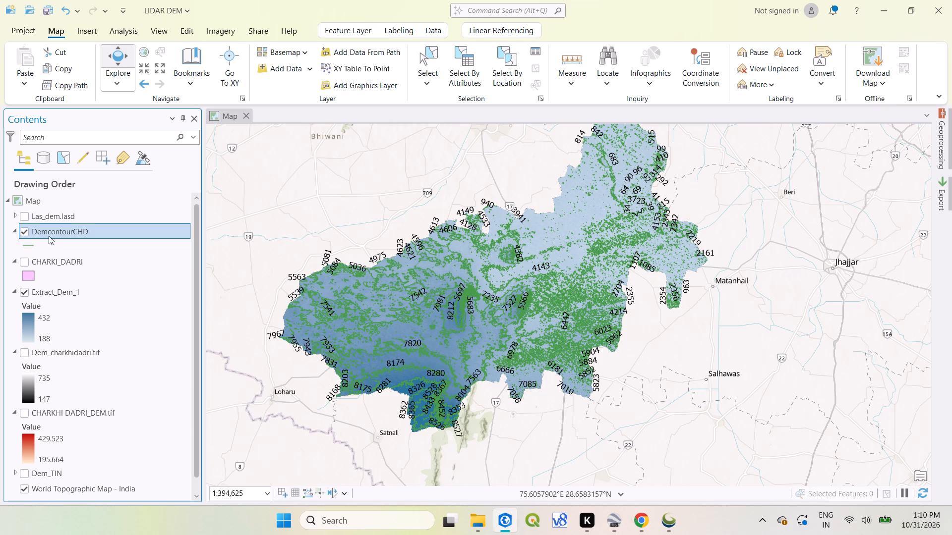
# Switch to File Explorer, close the SRTMGL1_2tiles window, and delete all the cont_charkhidadri files from Downloads.
pyautogui.click(473, 520)
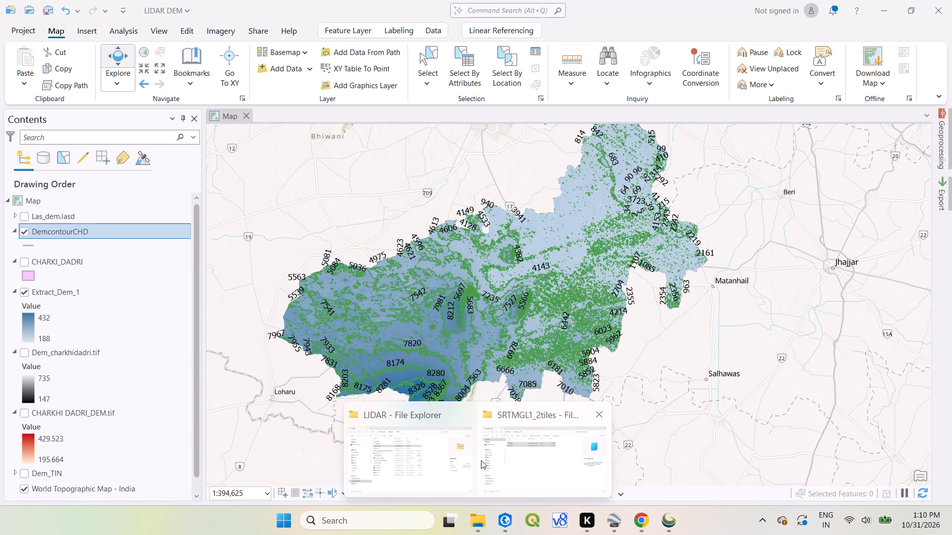
pyautogui.click(594, 412)
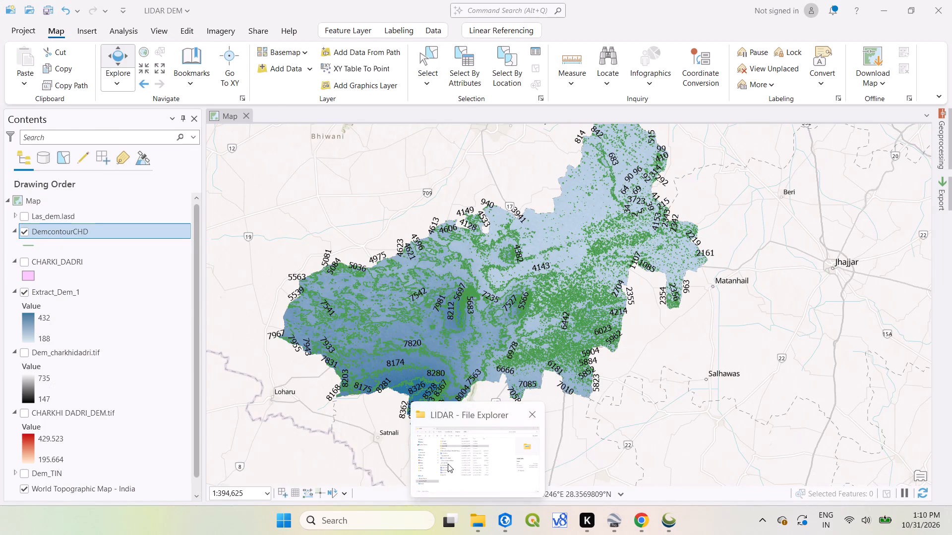
pyautogui.click(454, 461)
pyautogui.click(102, 200)
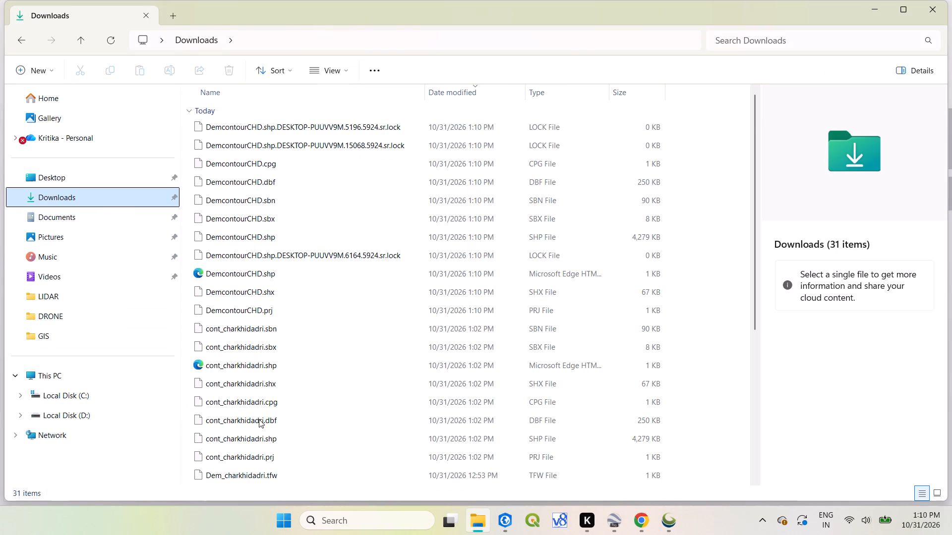
pyautogui.scroll(-2, 259, 424)
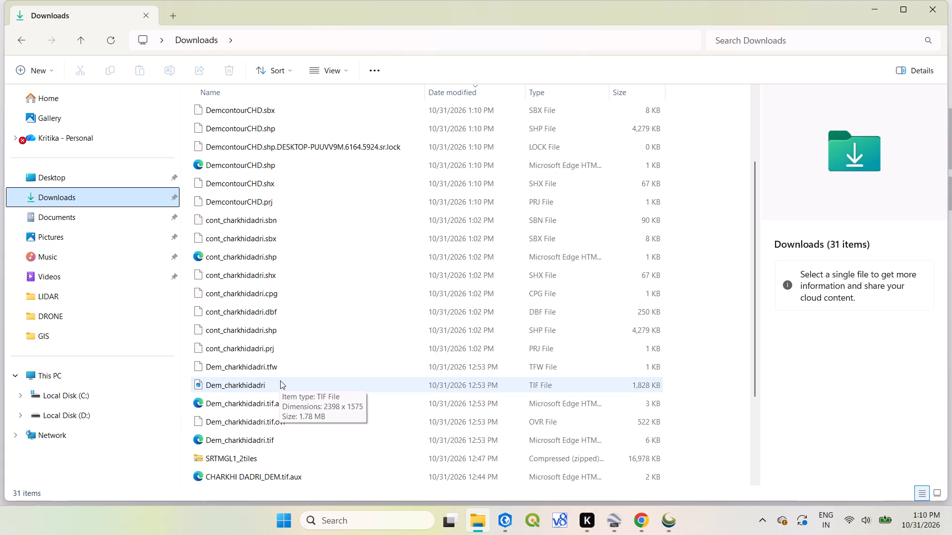
pyautogui.click(277, 353)
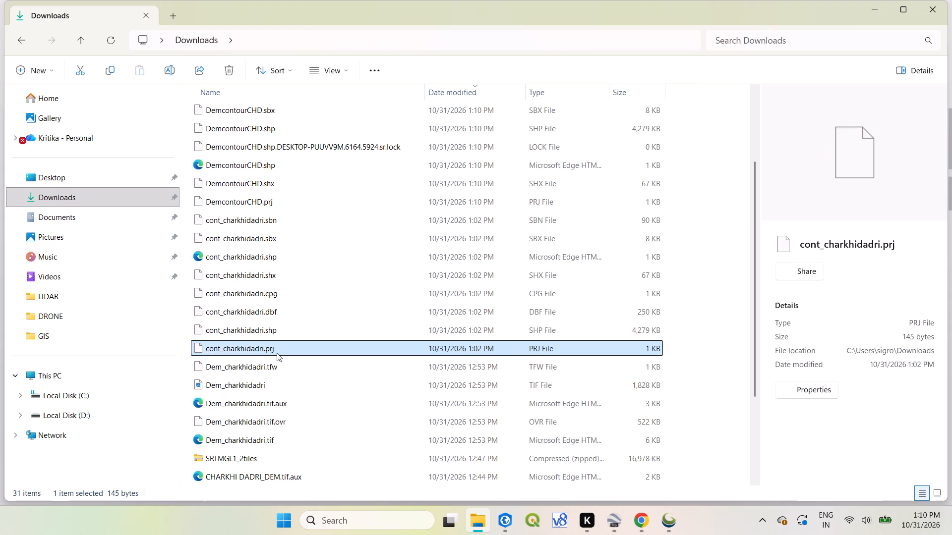
pyautogui.keyDown('shift'); pyautogui.click(261, 225); pyautogui.keyUp('shift')
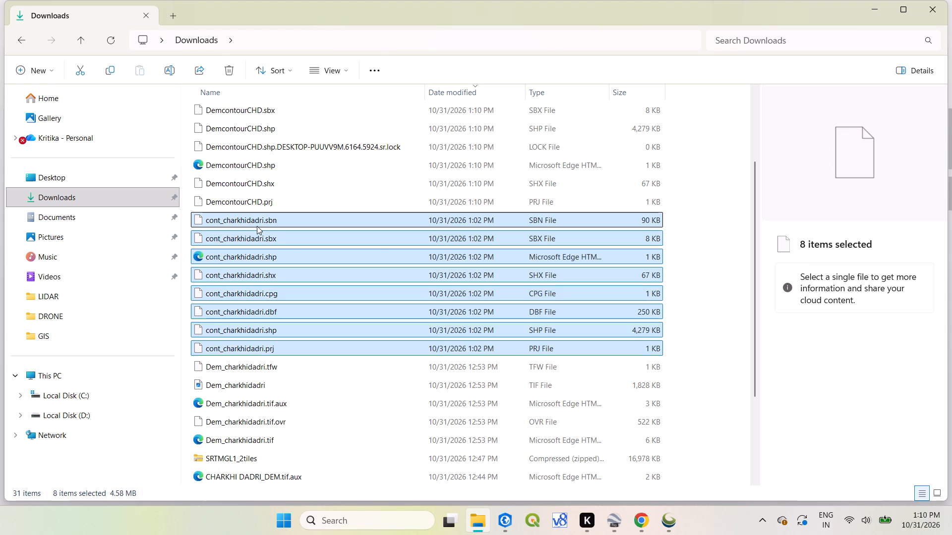
pyautogui.click(235, 73)
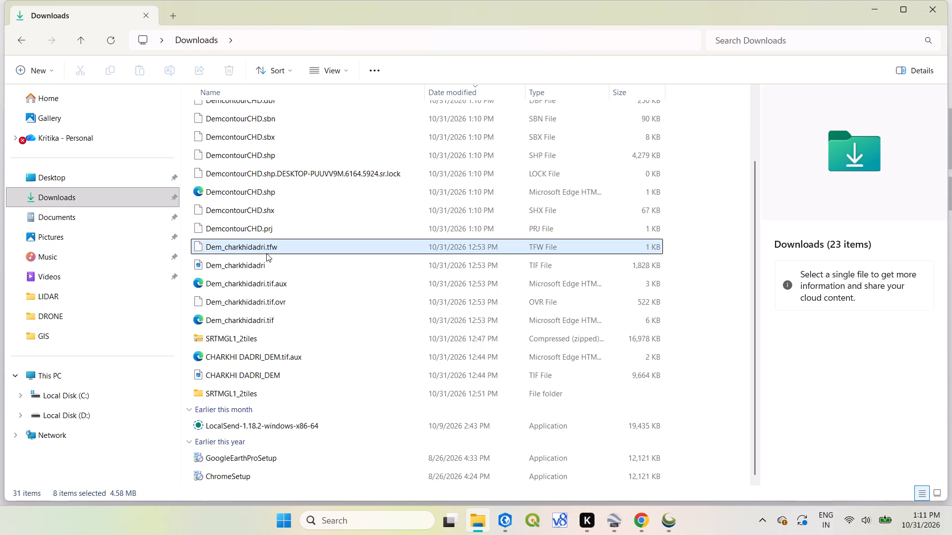
# Check the remaining files in Downloads and the contents of its SRTMGL1_2tiles folder.
pyautogui.scroll(5, 266, 253)
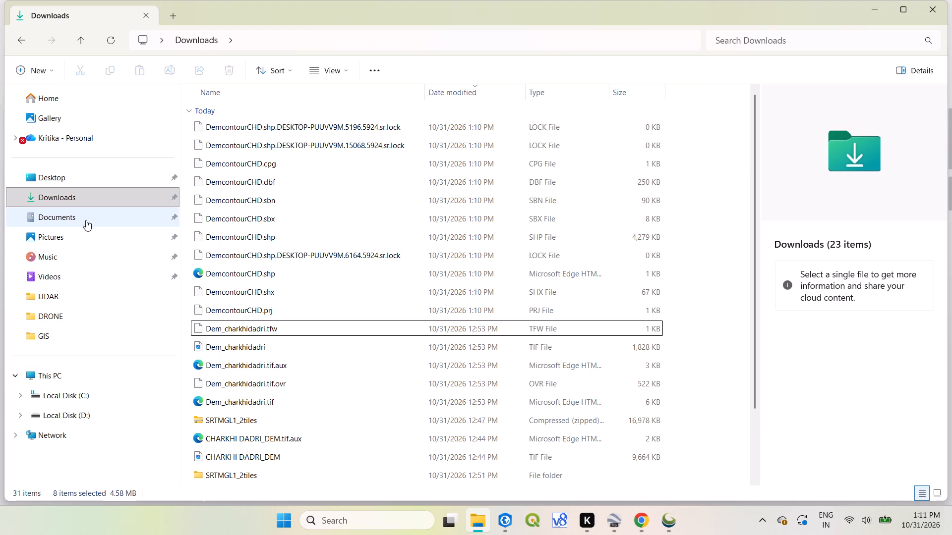
pyautogui.doubleClick(239, 482)
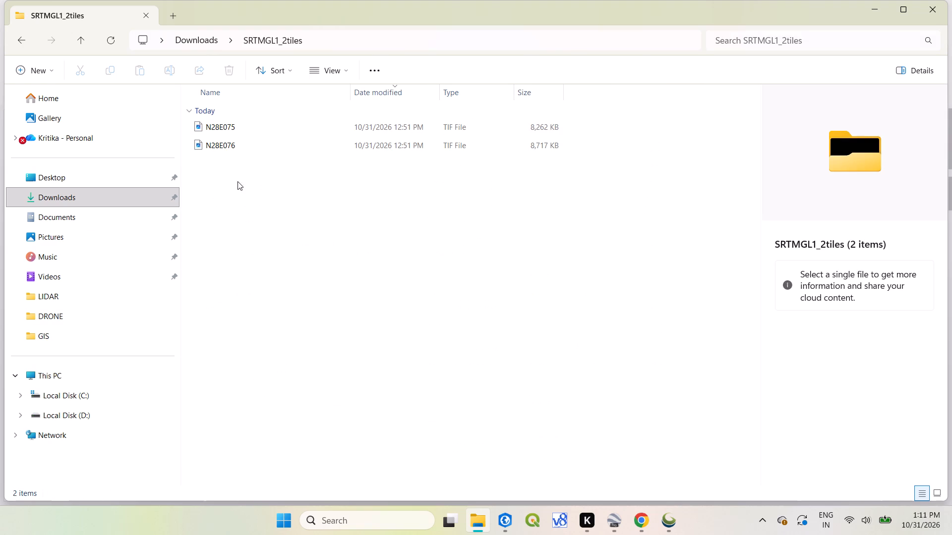
pyautogui.click(111, 44)
pyautogui.click(111, 38)
# Examine the contents of LIDAR DEM.gdb in the LIDAR DEM project folder, and close the File Explorer window to return to ArcGIS Pro.
pyautogui.click(65, 299)
pyautogui.doubleClick(245, 149)
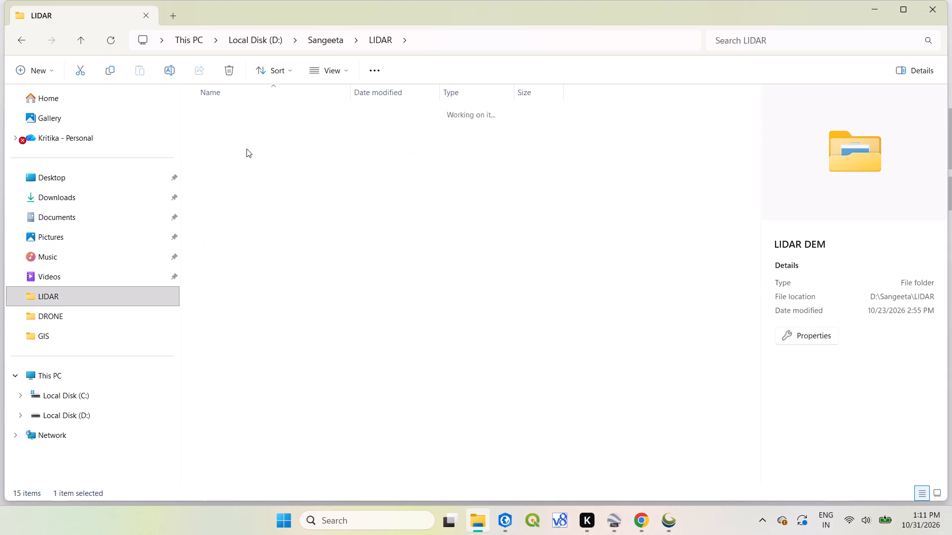
pyautogui.click(240, 183)
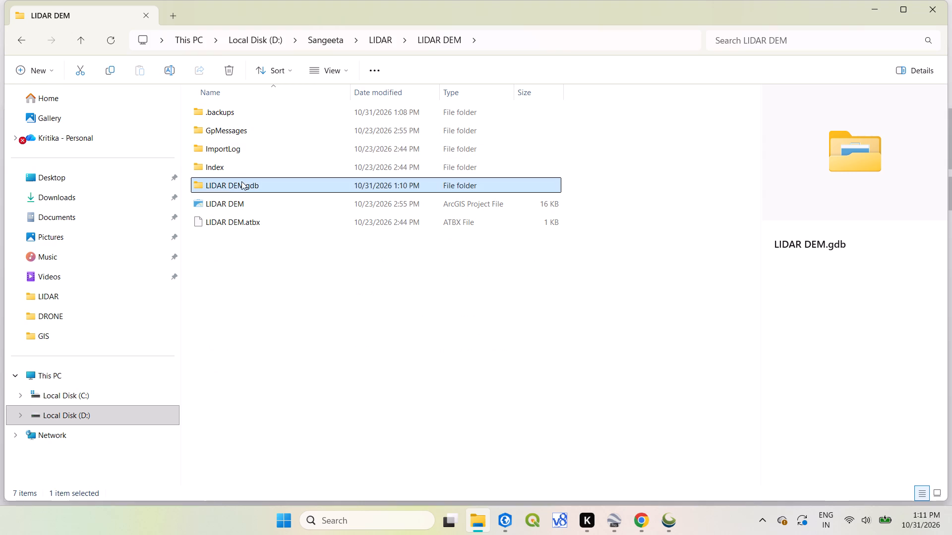
pyautogui.doubleClick(254, 186)
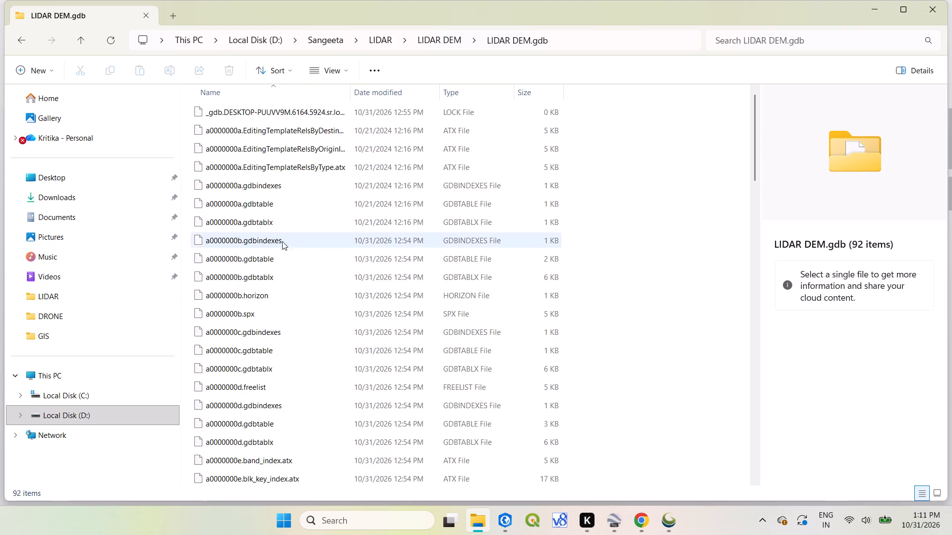
pyautogui.scroll(-10, 286, 346)
pyautogui.scroll(-13, 281, 382)
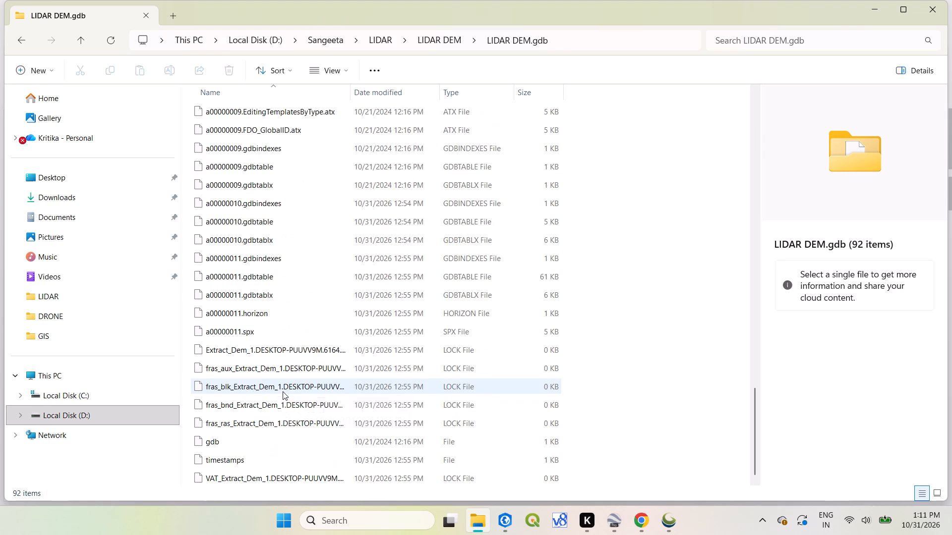
pyautogui.scroll(-11, 283, 391)
pyautogui.scroll(-2, 299, 496)
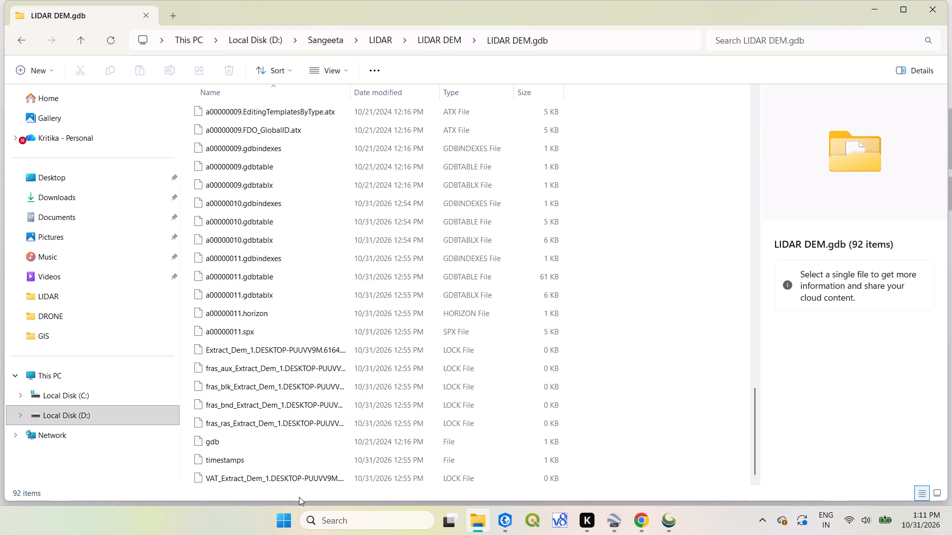
pyautogui.scroll(-1, 299, 497)
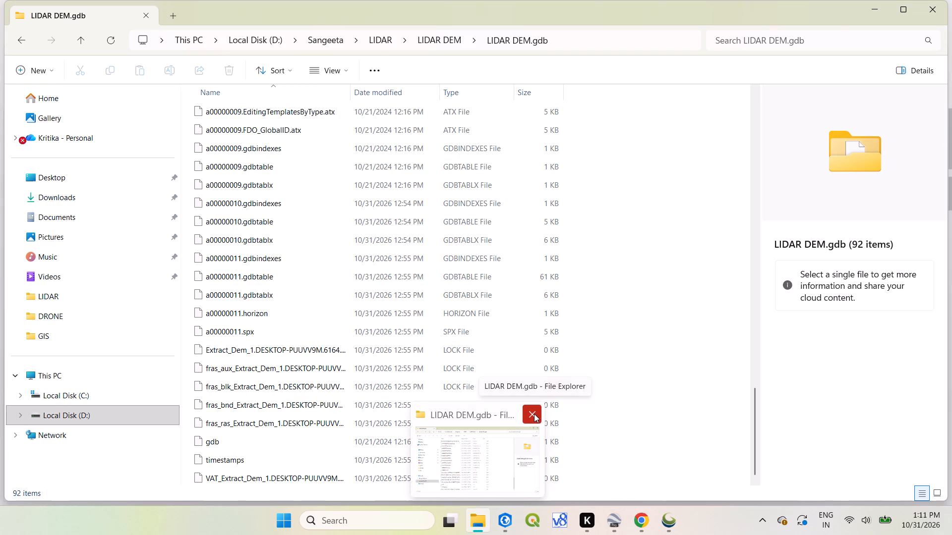
pyautogui.click(534, 414)
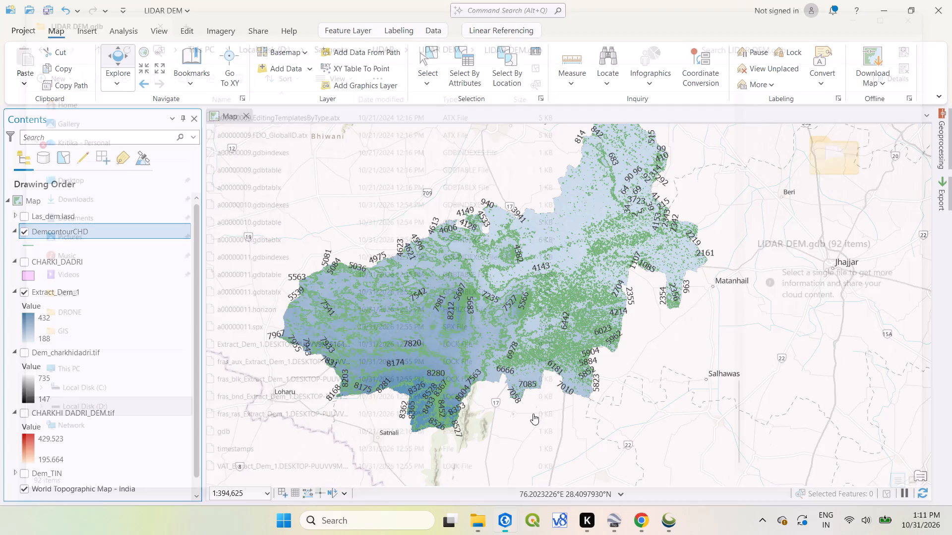